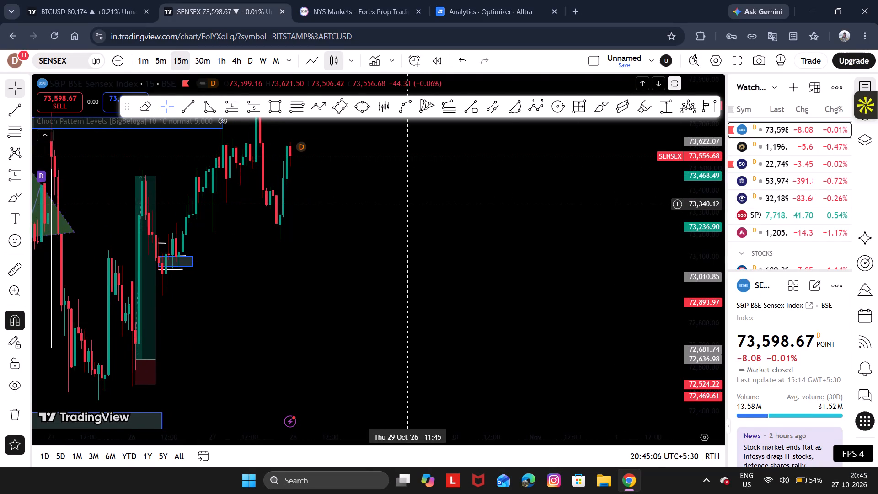
Draw a trend line down the latest SENSEX swing lows, from about 73,312 to the 27 Oct 14:15 low near 73,179.
{"action": "left_click_drag", "start_coordinate": [271, 219], "coordinate": [391, 250]}
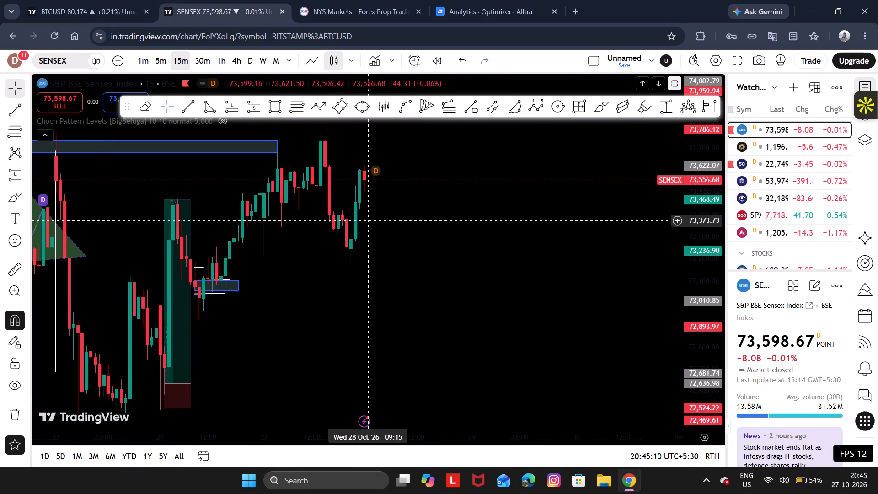
{"action": "left_click_drag", "start_coordinate": [345, 434], "coordinate": [269, 444]}
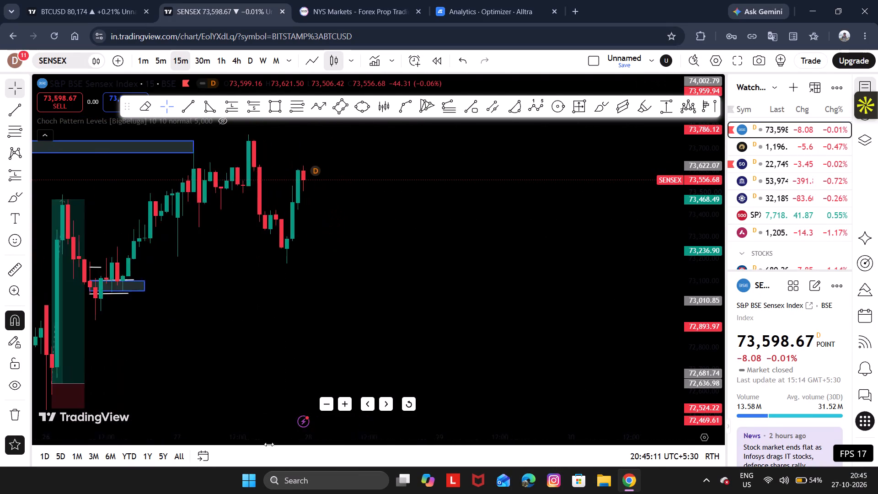
{"action": "left_click_drag", "start_coordinate": [269, 444], "coordinate": [195, 431]}
{"action": "left_click_drag", "start_coordinate": [153, 370], "coordinate": [429, 403]}
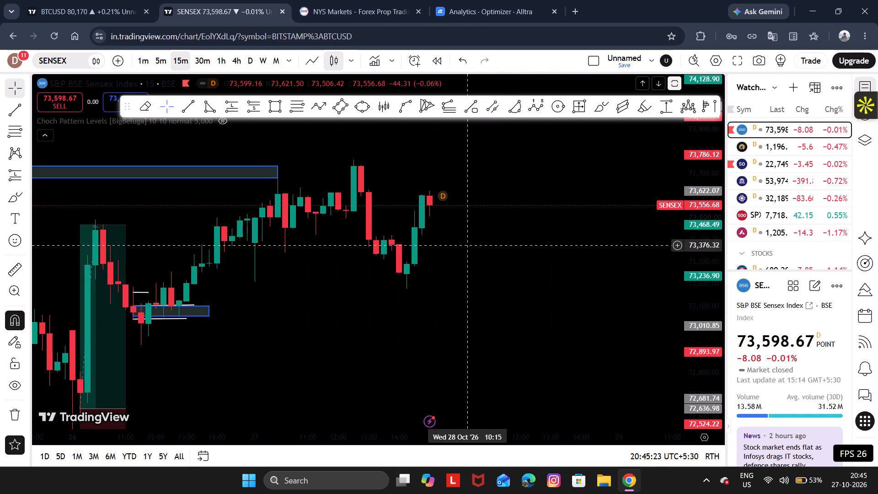
{"action": "left_click_drag", "start_coordinate": [467, 244], "coordinate": [467, 288]}
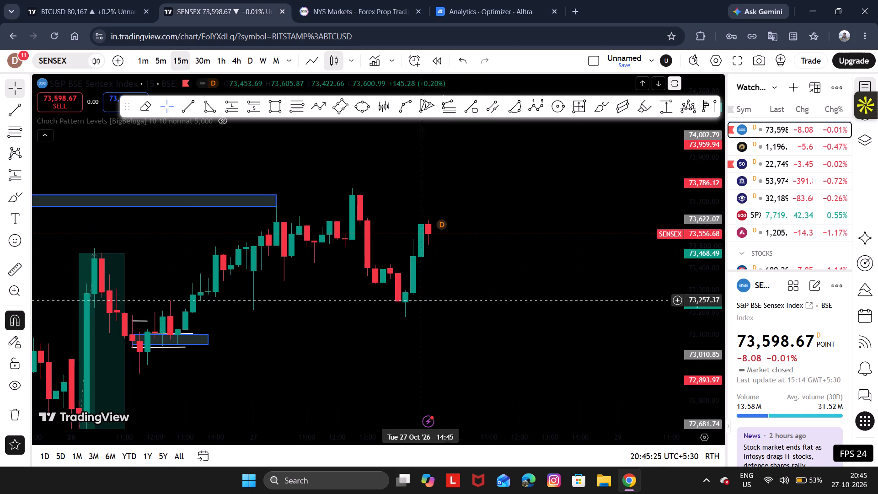
{"action": "left_click", "coordinate": [179, 111]}
{"action": "left_click_drag", "start_coordinate": [380, 291], "coordinate": [404, 324]}
{"action": "left_click", "coordinate": [404, 324]}
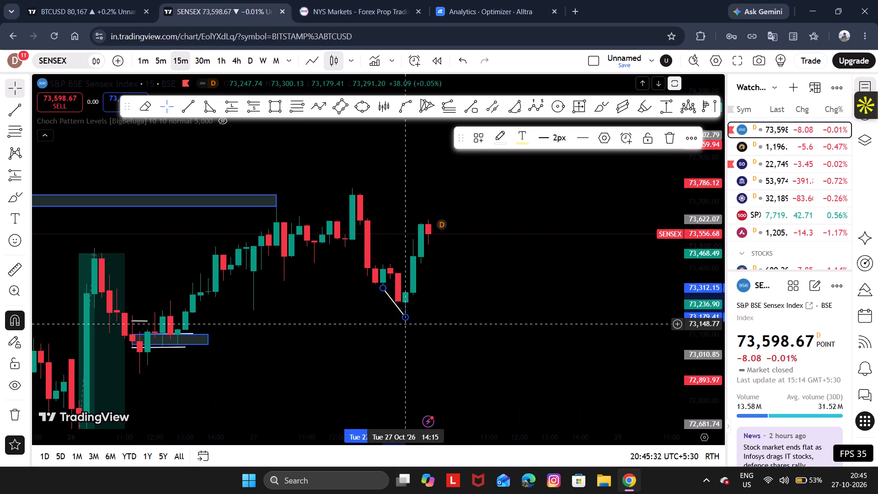
{"action": "left_click", "coordinate": [441, 318]}
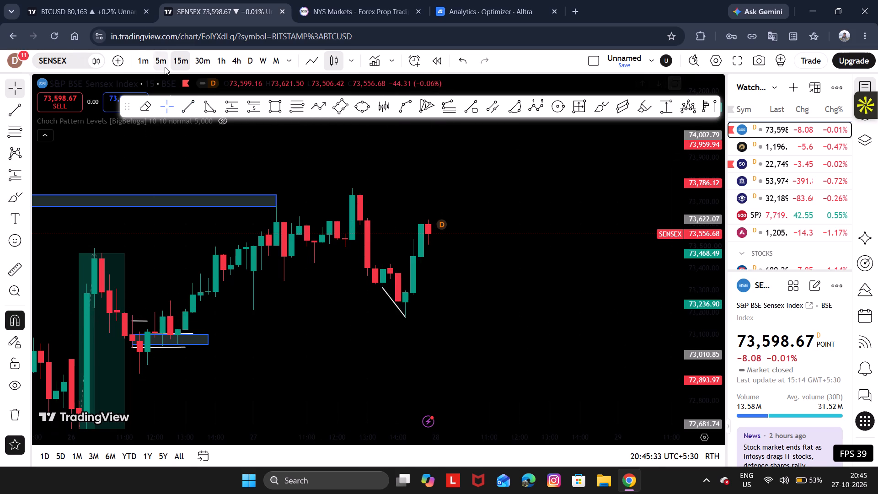
Draw a near-horizontal trend line from the 27 Oct 14:15 low forward to about 14:00 on 28 Oct.
{"action": "left_click", "coordinate": [190, 103]}
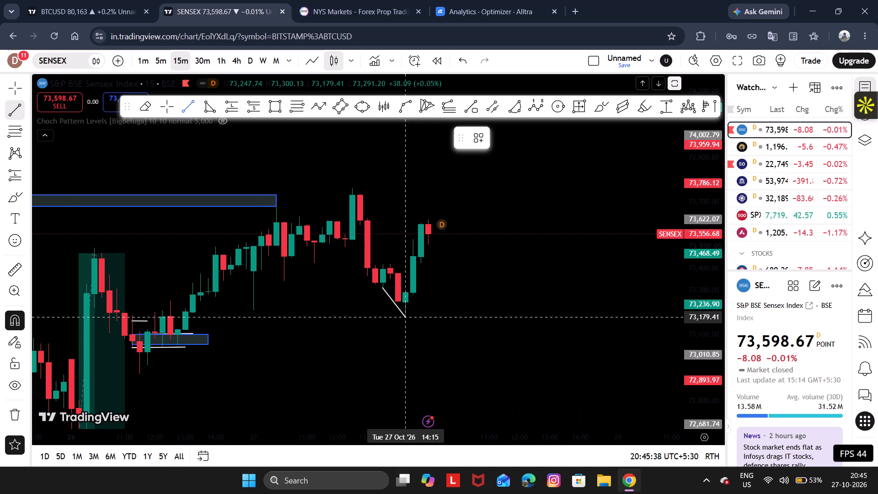
{"action": "left_click_drag", "start_coordinate": [407, 321], "coordinate": [577, 318]}
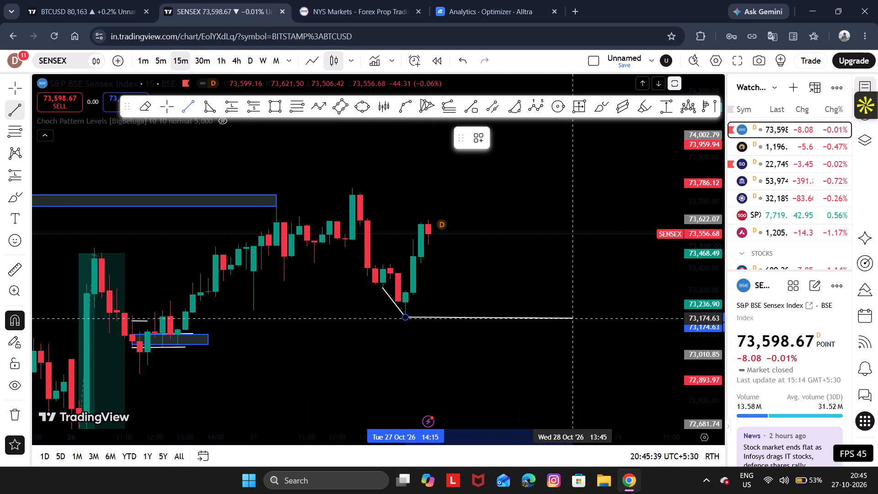
{"action": "left_click_drag", "start_coordinate": [577, 318], "coordinate": [584, 316]}
{"action": "left_click", "coordinate": [584, 316]}
{"action": "left_click", "coordinate": [498, 284]}
Extend the upper resistance rectangle forward in time, slightly past the end of the new horizontal support line.
{"action": "left_click_drag", "start_coordinate": [498, 284], "coordinate": [493, 304]}
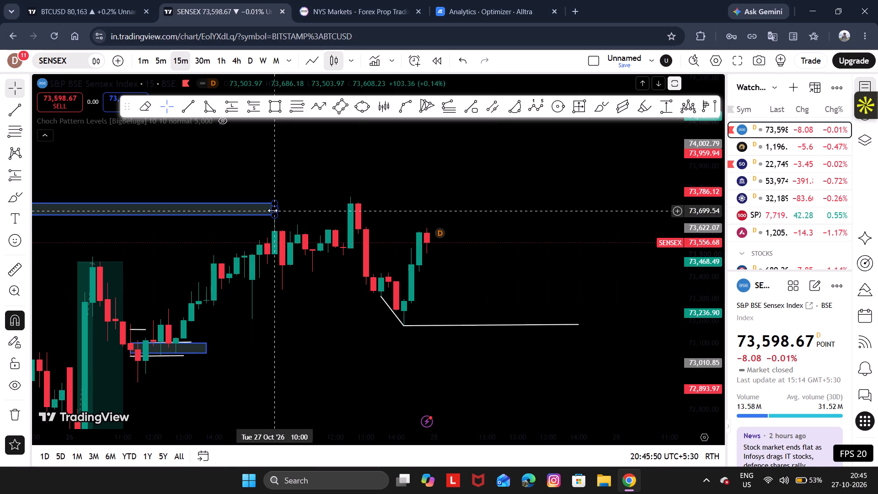
{"action": "left_click_drag", "start_coordinate": [273, 210], "coordinate": [599, 192]}
{"action": "left_click", "coordinate": [553, 258]}
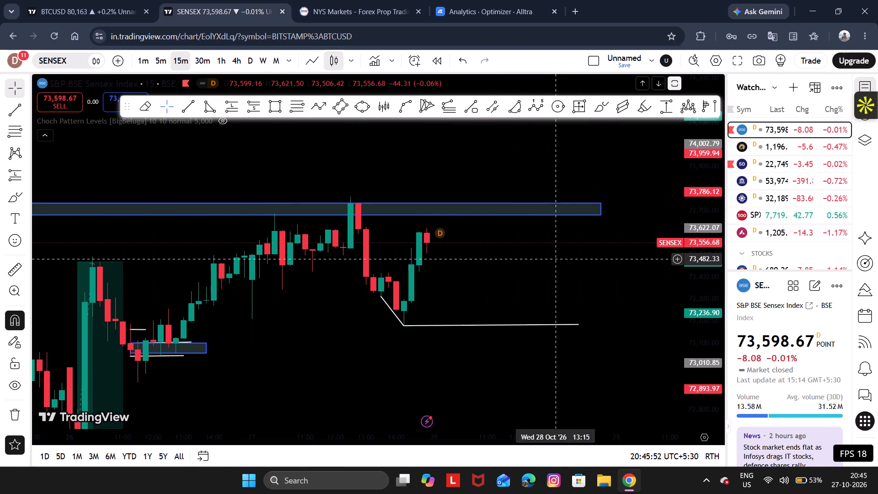
Place a long position at the support line on 28 Oct with entry about 73,198, target about 73,808 and stop about 73,048.
{"action": "left_click", "coordinate": [242, 107]}
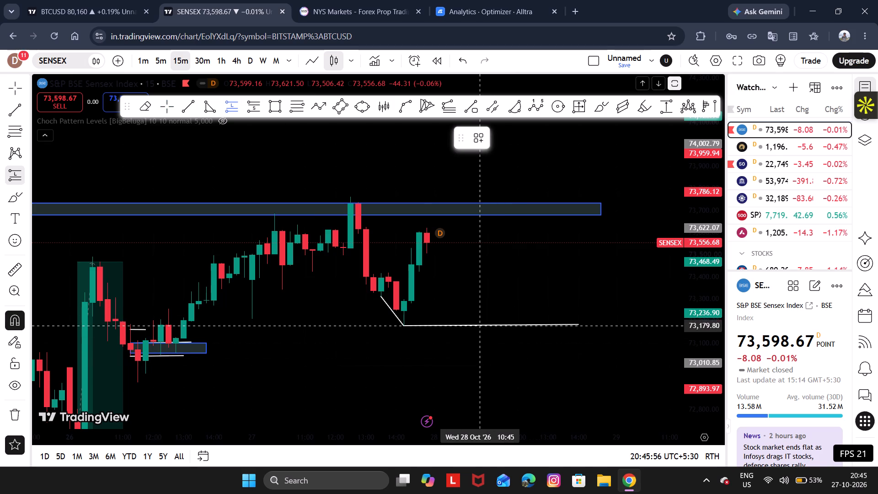
{"action": "left_click", "coordinate": [472, 322]}
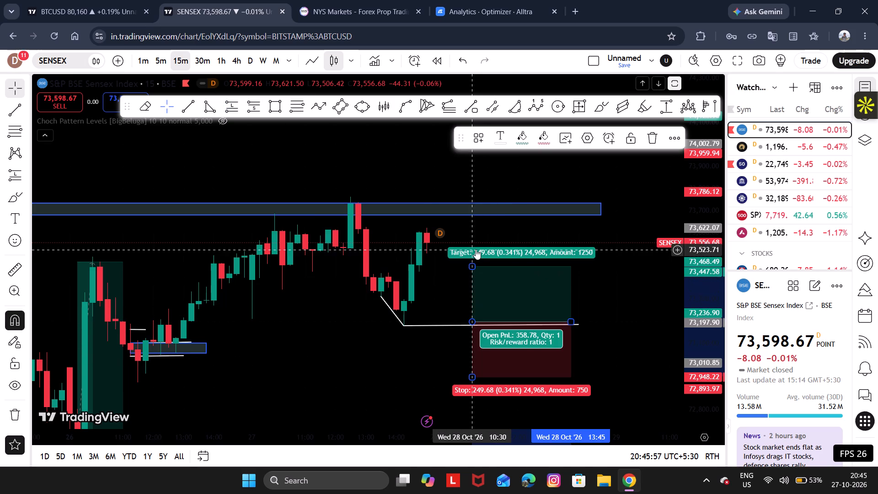
{"action": "left_click_drag", "start_coordinate": [470, 264], "coordinate": [456, 187]}
{"action": "left_click_drag", "start_coordinate": [434, 286], "coordinate": [434, 239]}
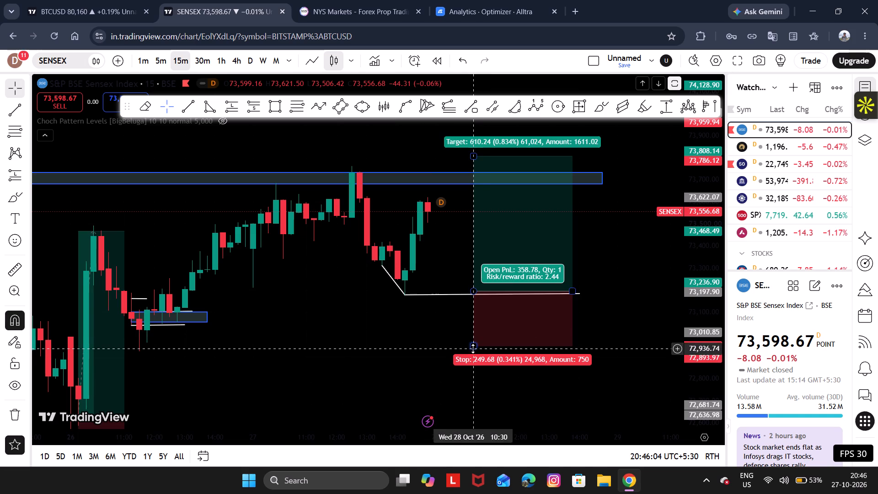
{"action": "left_click_drag", "start_coordinate": [473, 349], "coordinate": [473, 321]}
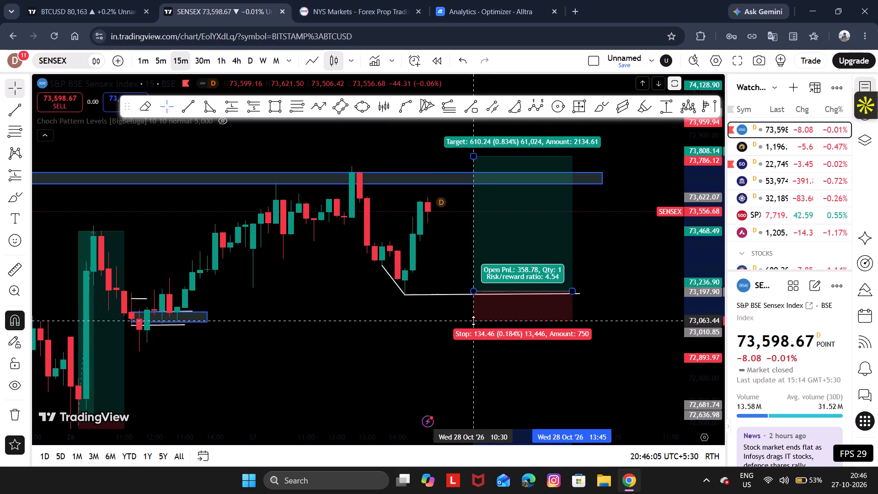
{"action": "left_click_drag", "start_coordinate": [473, 321], "coordinate": [471, 324]}
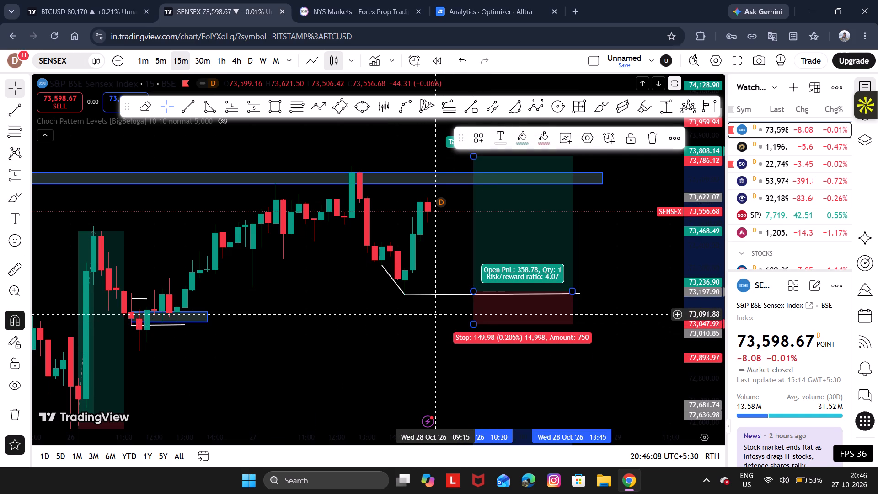
{"action": "left_click_drag", "start_coordinate": [447, 321], "coordinate": [444, 351]}
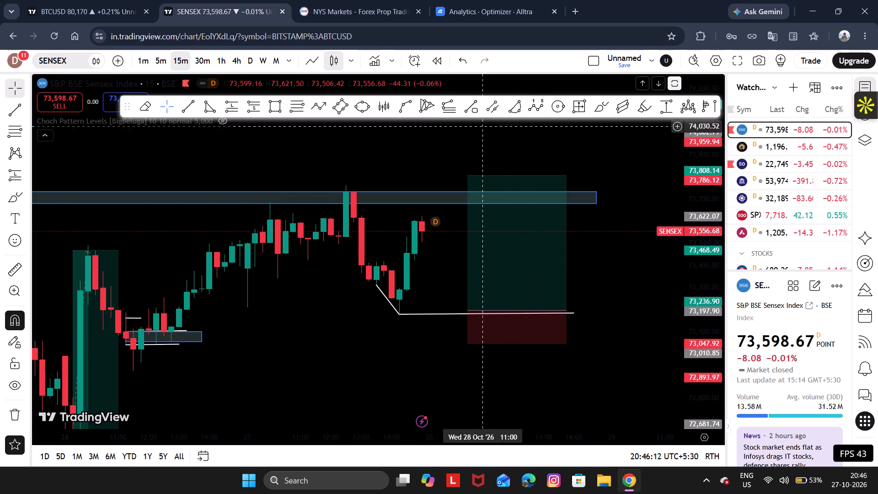
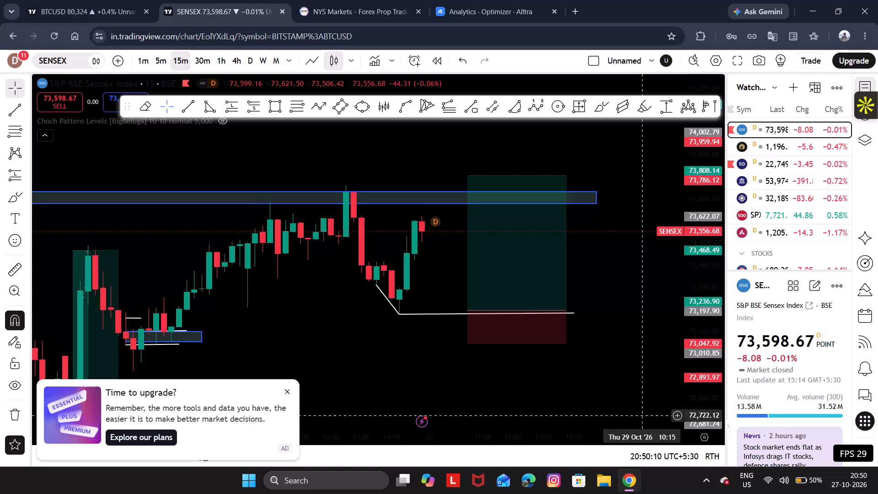
Shift the SENSEX long position slightly earlier, with entry about 73,193 and stop about 73,043, and lower its target to about 73,775.
{"action": "left_click_drag", "start_coordinate": [635, 283], "coordinate": [671, 289]}
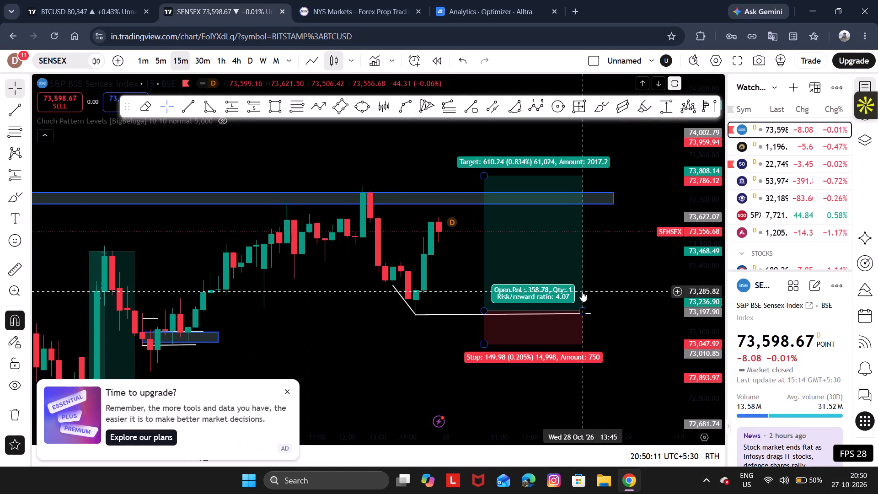
{"action": "left_click_drag", "start_coordinate": [573, 292], "coordinate": [565, 295]}
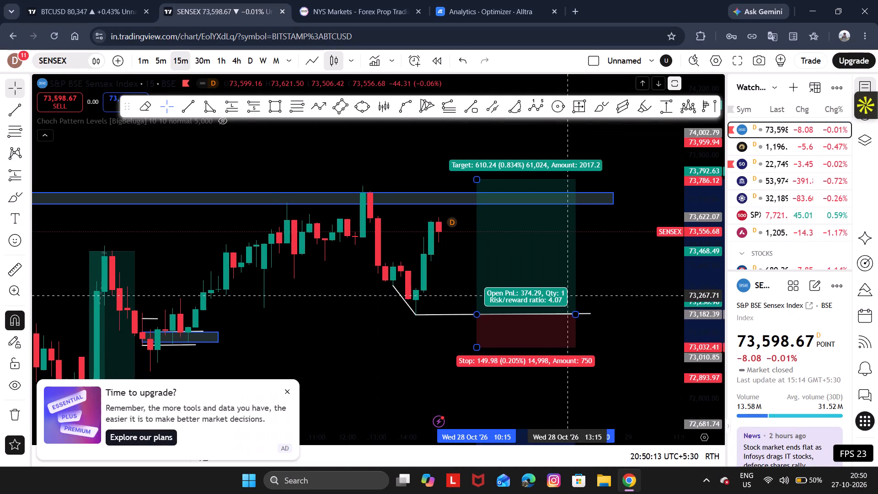
{"action": "left_click_drag", "start_coordinate": [565, 295], "coordinate": [568, 293]}
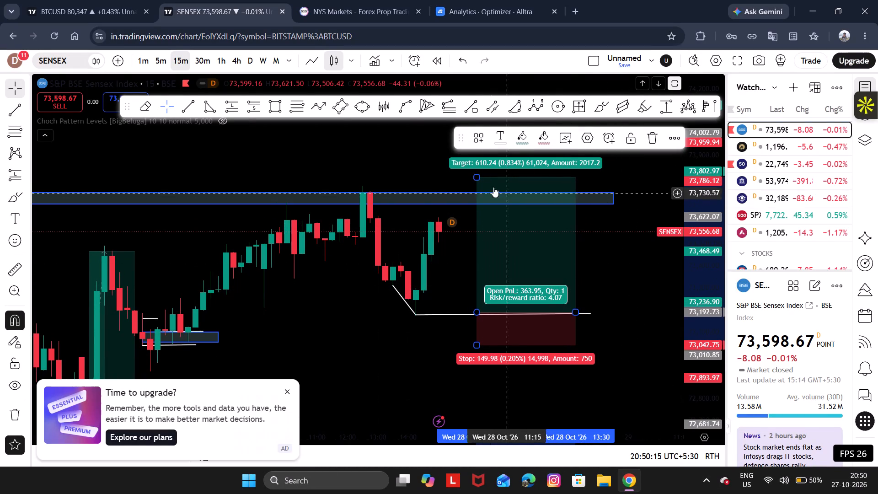
{"action": "left_click", "coordinate": [479, 180]}
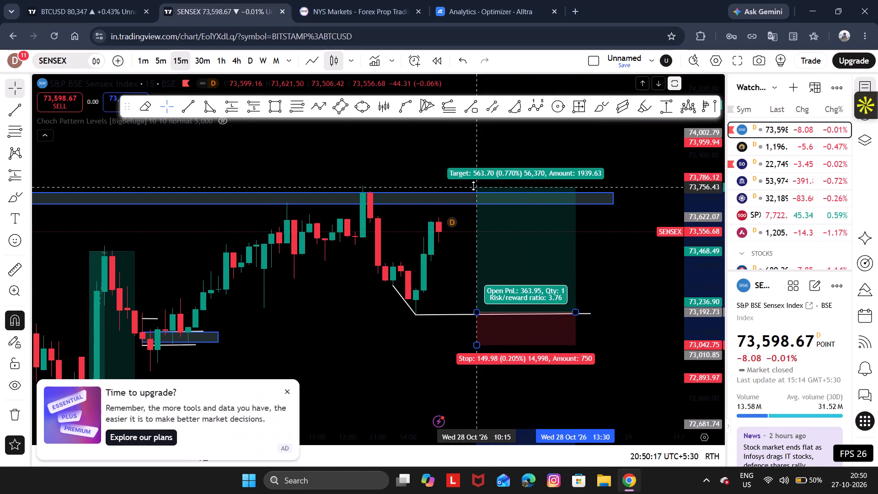
{"action": "double_click", "coordinate": [404, 158]}
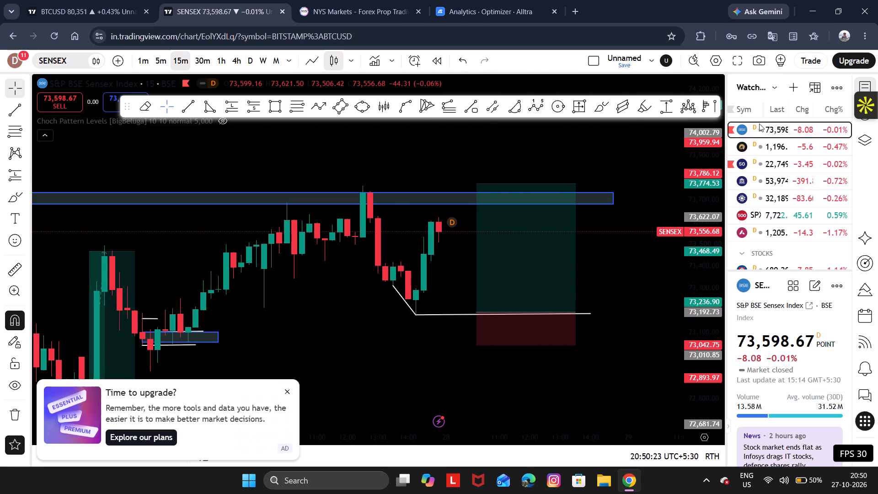
Open the RELIANCE chart and the GBPUSD chart from the watchlist, and examine GBPUSD's recent price action on the 15-minute and 30-minute timeframes.
{"action": "left_click", "coordinate": [744, 150]}
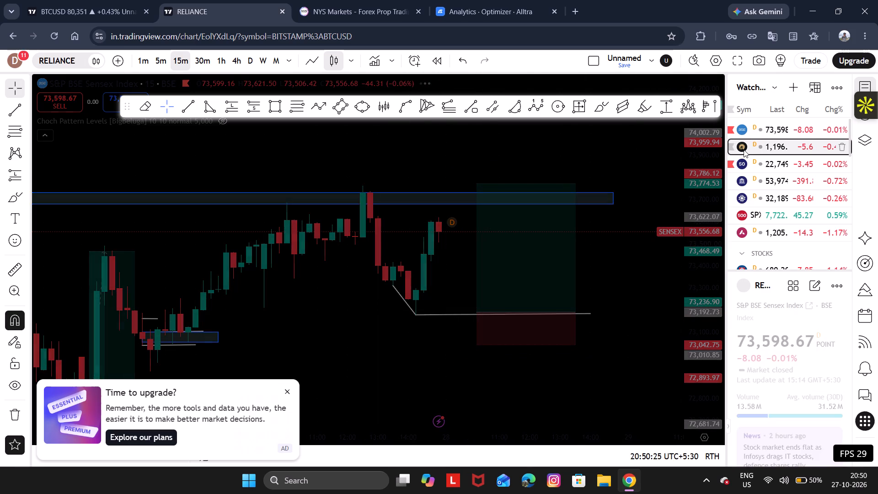
{"action": "scroll", "coordinate": [768, 218], "scroll_direction": "down", "scroll_amount": 1}
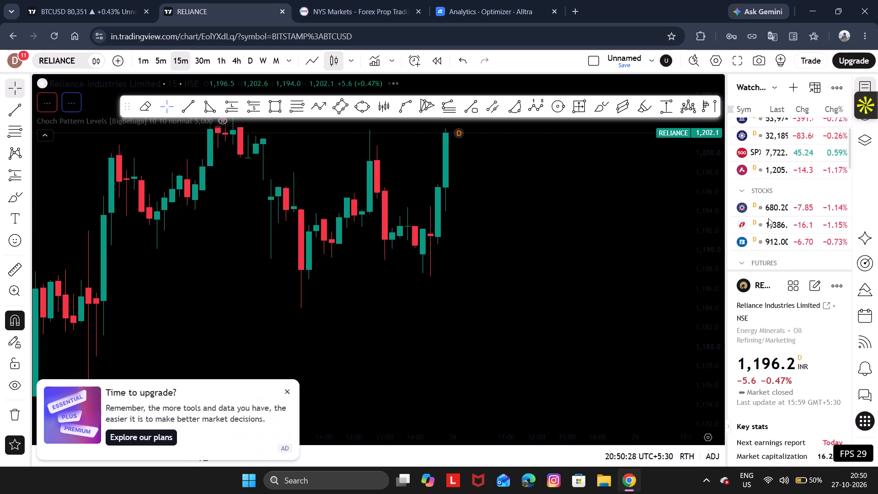
{"action": "scroll", "coordinate": [768, 218], "scroll_direction": "down", "scroll_amount": 3}
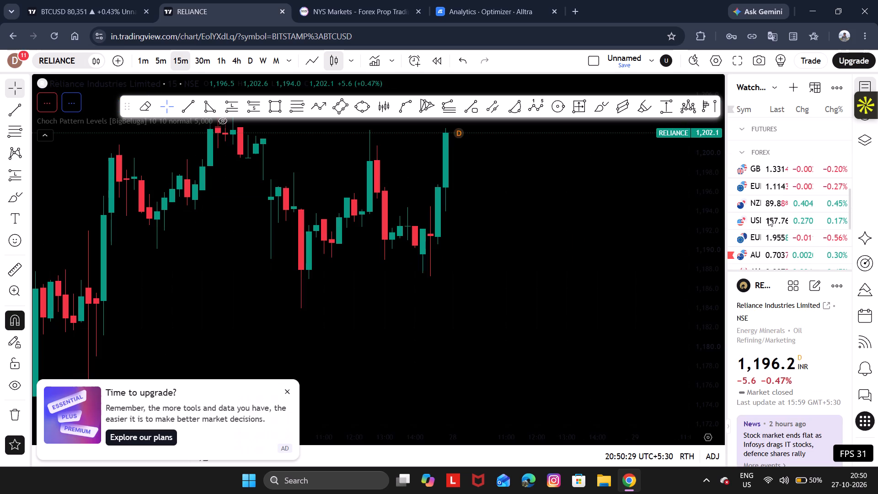
{"action": "left_click", "coordinate": [779, 162]}
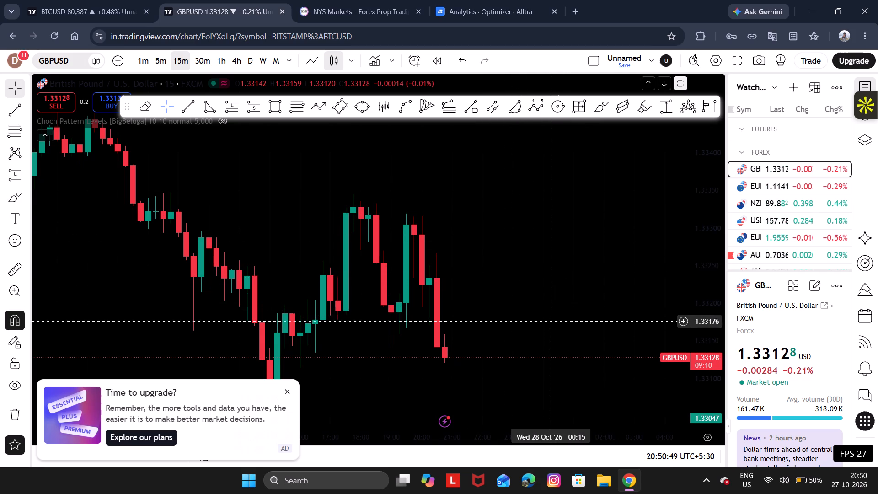
{"action": "left_click_drag", "start_coordinate": [619, 349], "coordinate": [739, 251]}
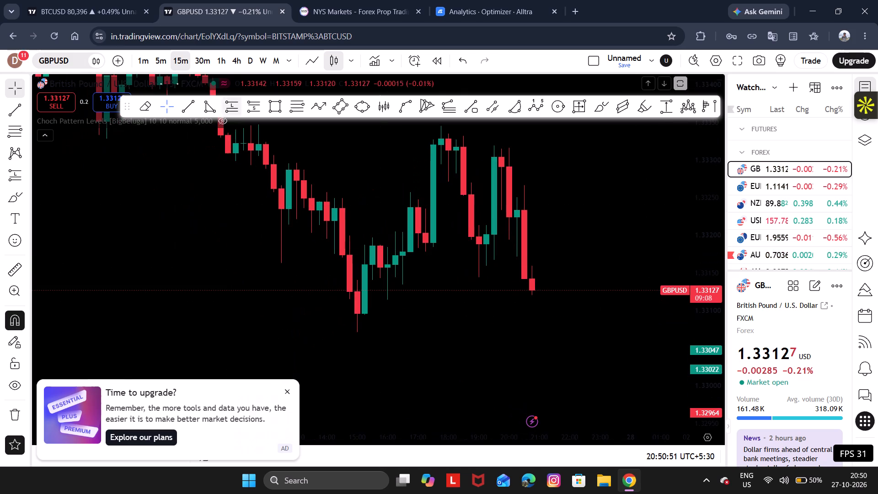
{"action": "left_click", "coordinate": [205, 61]}
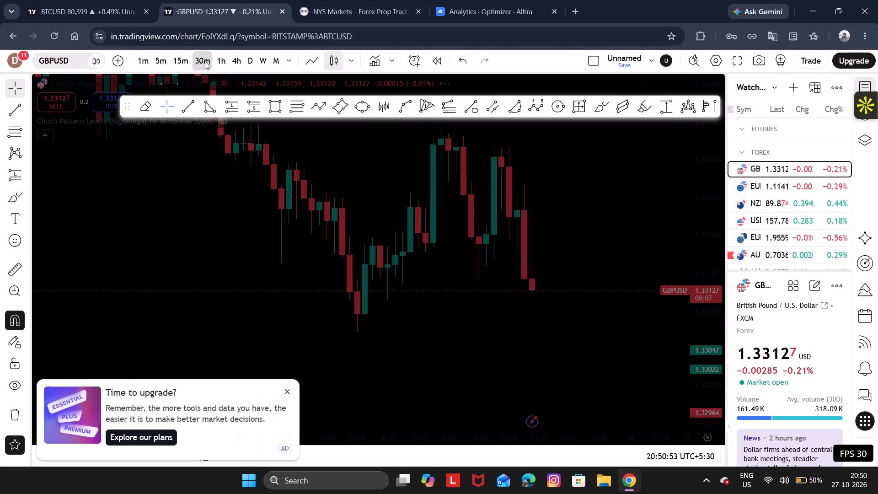
{"action": "left_click_drag", "start_coordinate": [198, 196], "coordinate": [271, 386]}
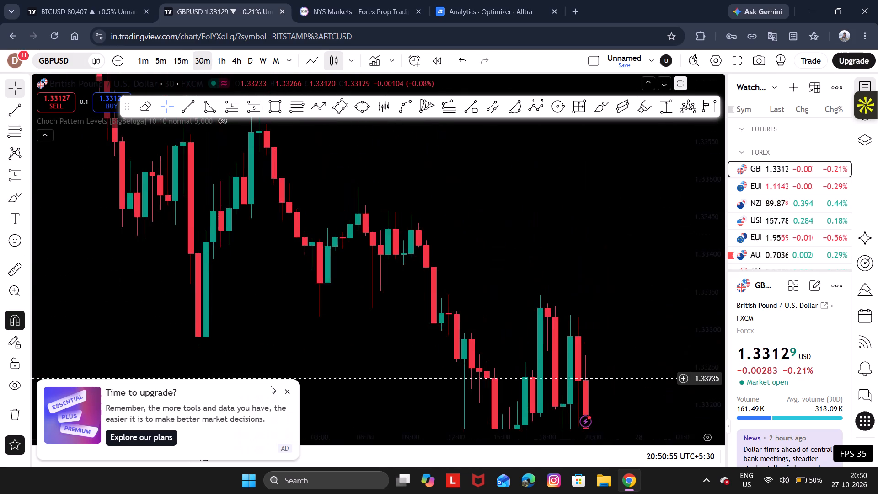
{"action": "left_click_drag", "start_coordinate": [271, 386], "coordinate": [203, 212]}
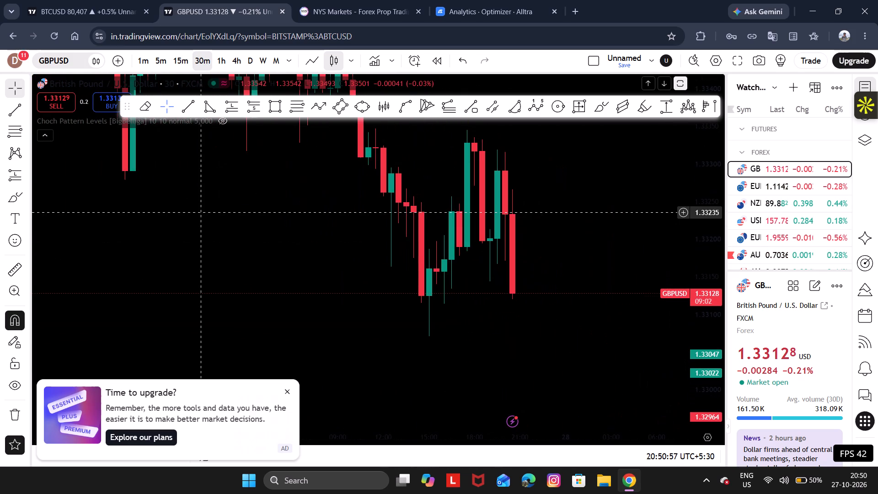
Switch the chart to EURUSD on the 15-minute timeframe.
{"action": "key", "text": "space"}
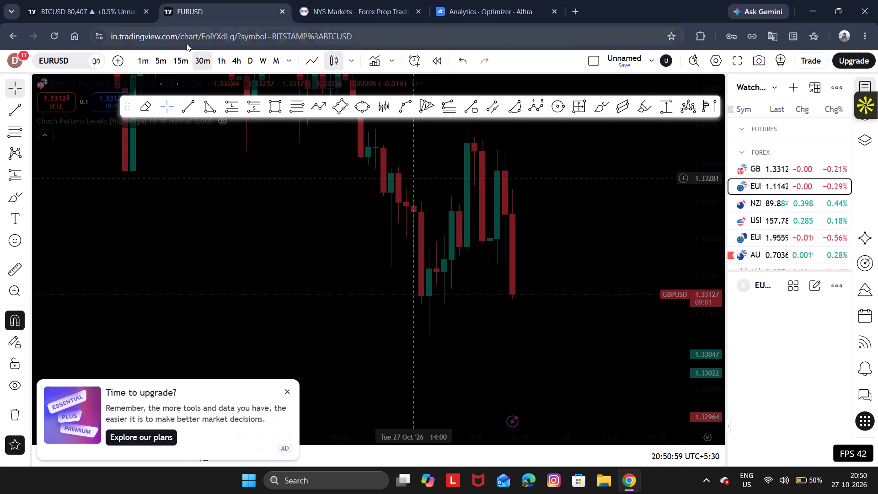
{"action": "left_click", "coordinate": [173, 62]}
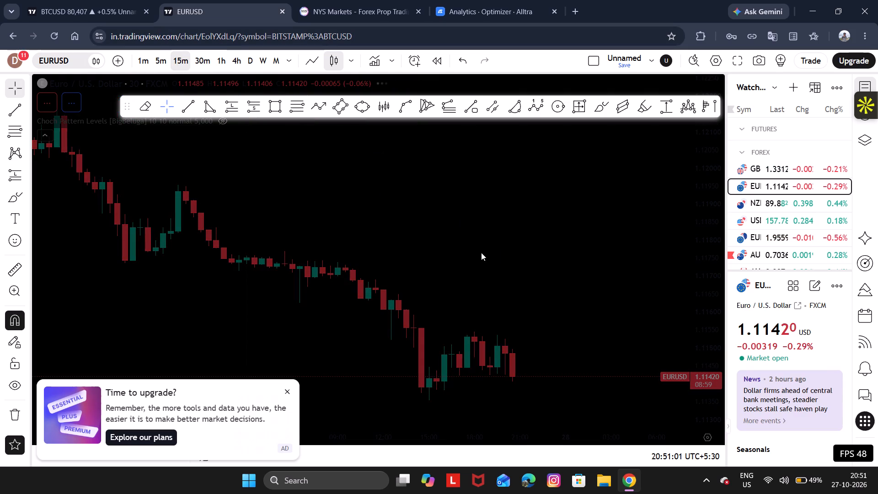
Examine EURUSD price history back to the marked zone at the 26 October high and the earlier short position before it.
{"action": "left_click_drag", "start_coordinate": [322, 201], "coordinate": [567, 216]}
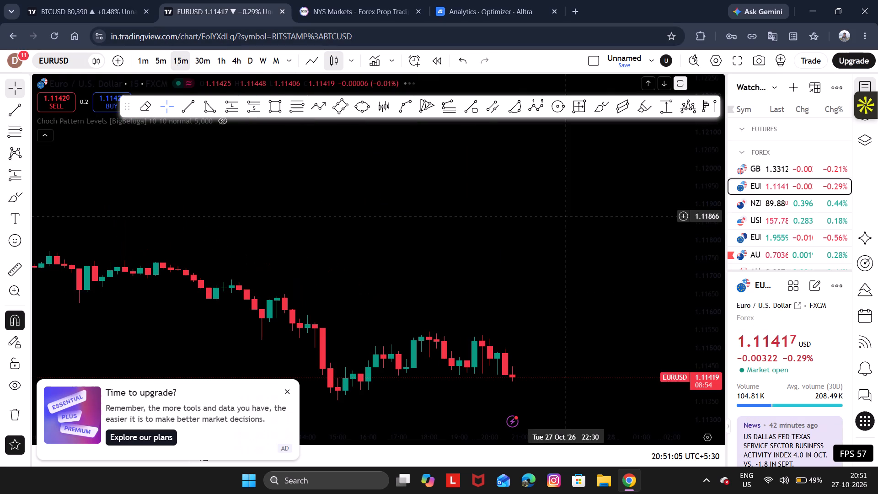
{"action": "left_click_drag", "start_coordinate": [241, 194], "coordinate": [692, 146]}
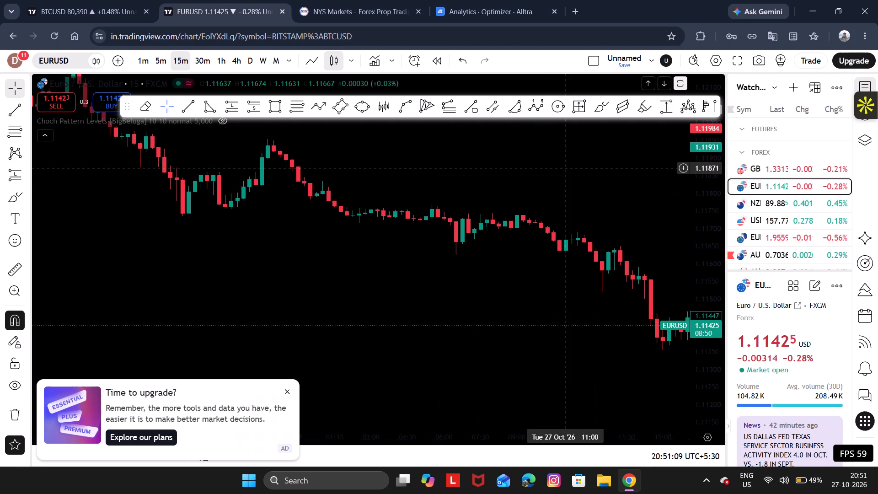
{"action": "scroll", "coordinate": [566, 168], "scroll_direction": "right", "scroll_amount": 1}
{"action": "left_click_drag", "start_coordinate": [566, 168], "coordinate": [557, 263]}
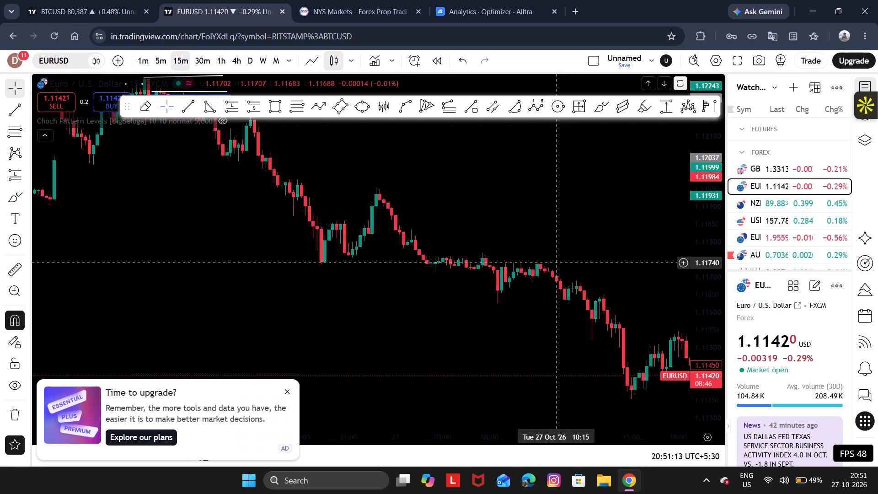
{"action": "scroll", "coordinate": [557, 263], "scroll_direction": "down", "scroll_amount": 2}
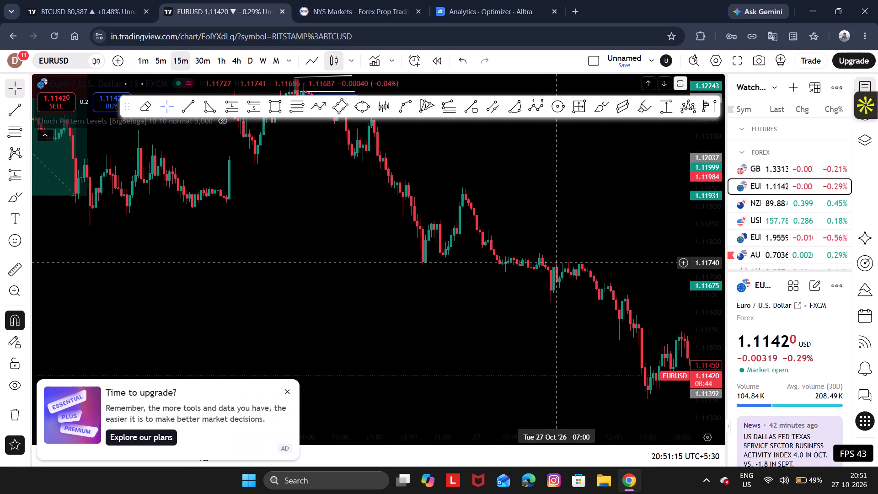
{"action": "left_click_drag", "start_coordinate": [516, 222], "coordinate": [560, 338]}
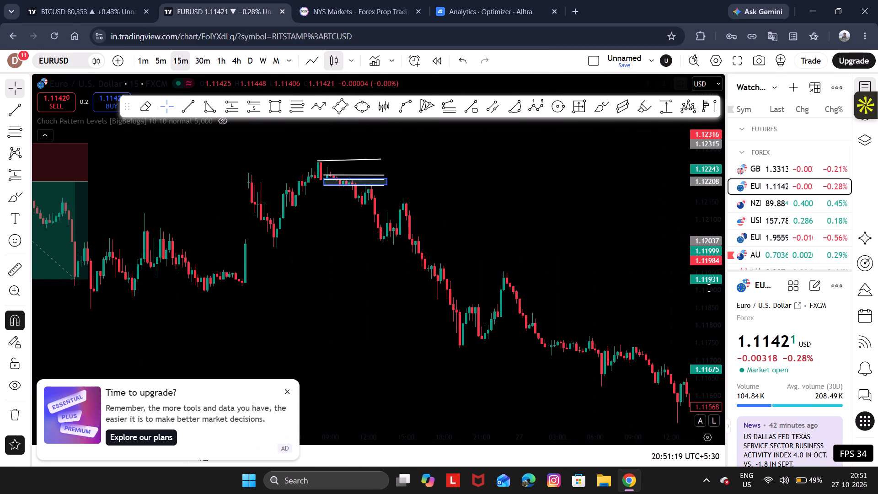
{"action": "left_click_drag", "start_coordinate": [696, 279], "coordinate": [687, 209]}
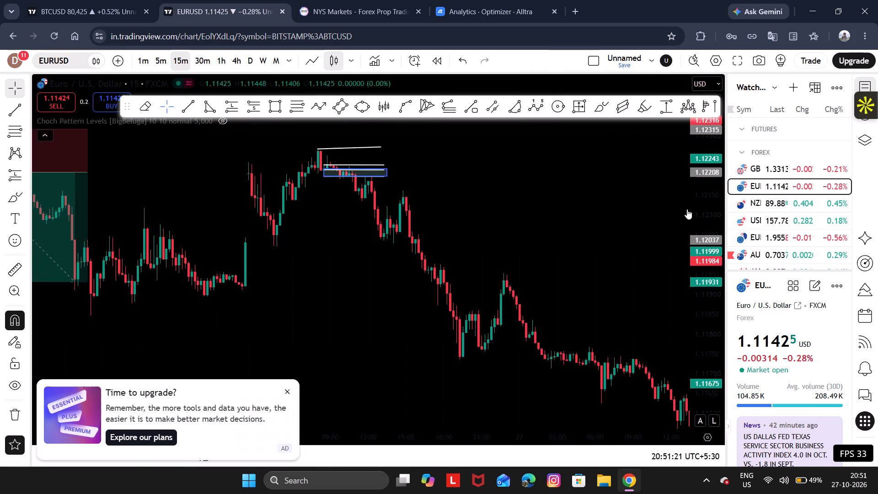
{"action": "left_click_drag", "start_coordinate": [687, 209], "coordinate": [662, 54]}
{"action": "left_click", "coordinate": [495, 238]}
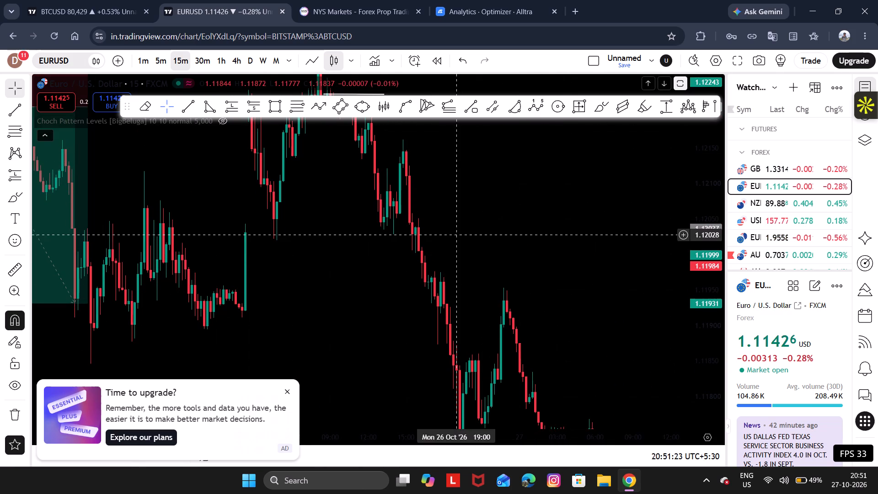
{"action": "left_click_drag", "start_coordinate": [456, 235], "coordinate": [621, 464]}
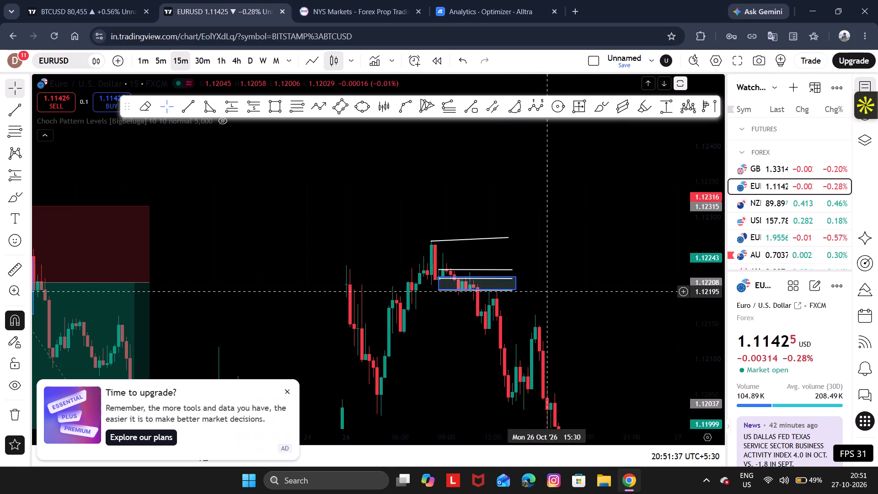
{"action": "scroll", "coordinate": [589, 317], "scroll_direction": "down", "scroll_amount": 4}
{"action": "left_click_drag", "start_coordinate": [671, 338], "coordinate": [625, 261]}
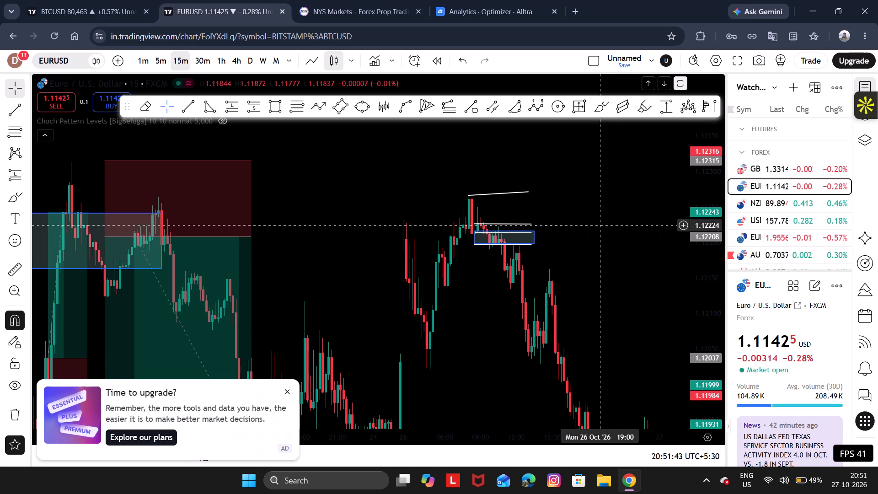
{"action": "left_click_drag", "start_coordinate": [592, 254], "coordinate": [519, 156]}
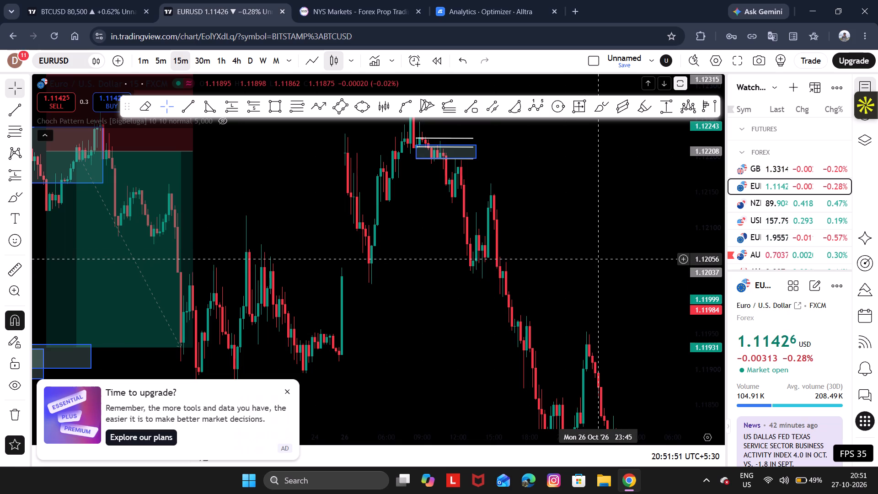
{"action": "left_click_drag", "start_coordinate": [599, 257], "coordinate": [590, 256]}
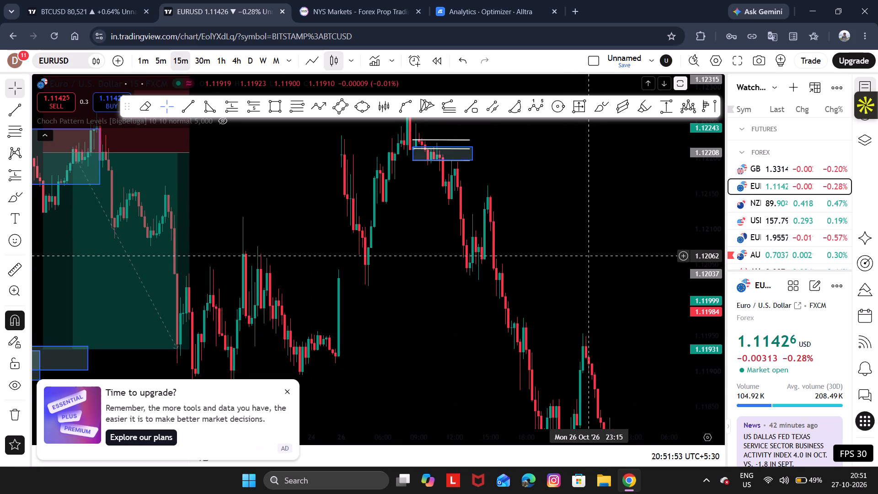
{"action": "left_click_drag", "start_coordinate": [590, 256], "coordinate": [591, 256]}
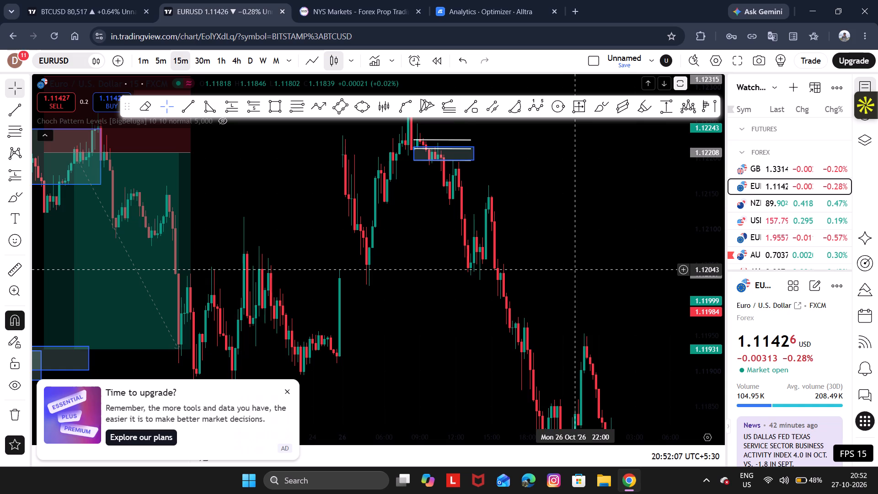
Examine the EURUSD decline from the 26 October marked zone forward to the latest candles on 27 October.
{"action": "left_click_drag", "start_coordinate": [475, 297], "coordinate": [407, 229]}
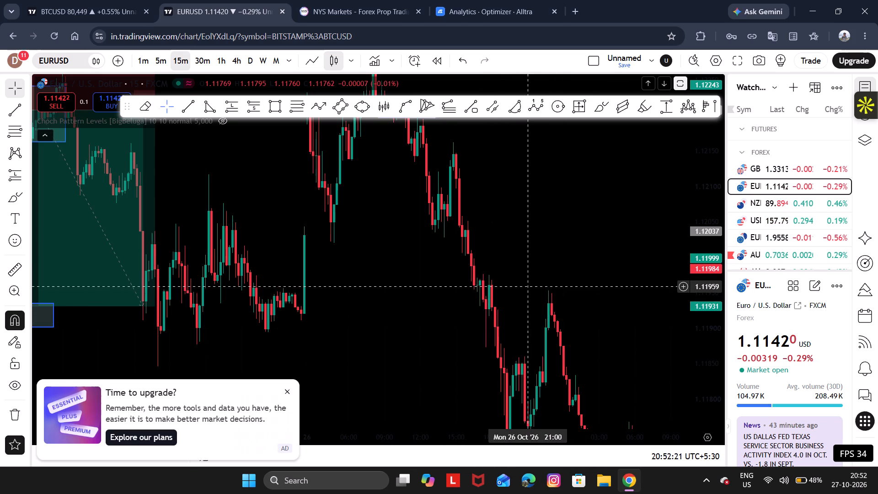
{"action": "left_click_drag", "start_coordinate": [557, 276], "coordinate": [526, 218]}
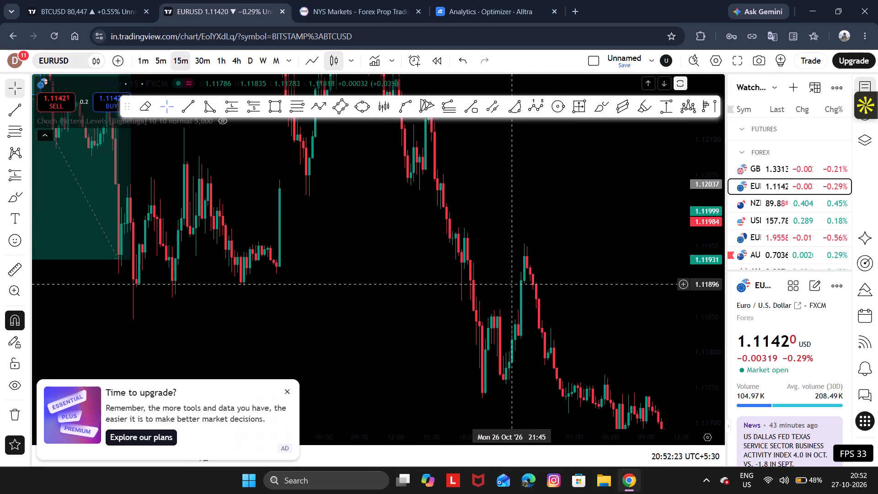
{"action": "left_click_drag", "start_coordinate": [514, 378], "coordinate": [553, 447]}
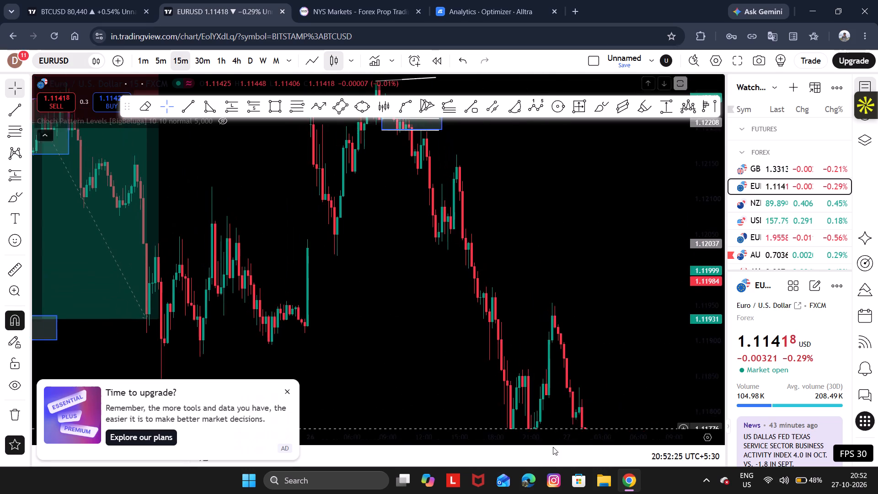
{"action": "left_click_drag", "start_coordinate": [553, 447], "coordinate": [548, 438]}
{"action": "left_click_drag", "start_coordinate": [516, 251], "coordinate": [511, 303]}
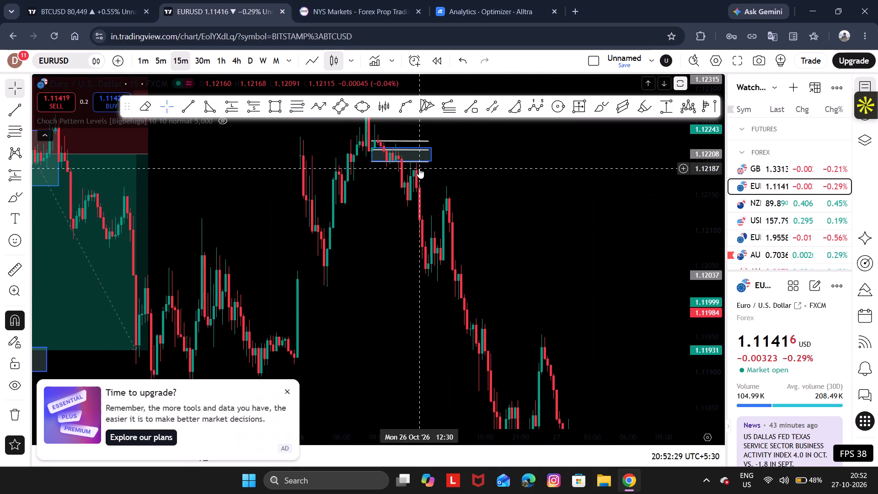
{"action": "left_click_drag", "start_coordinate": [478, 247], "coordinate": [423, 131]}
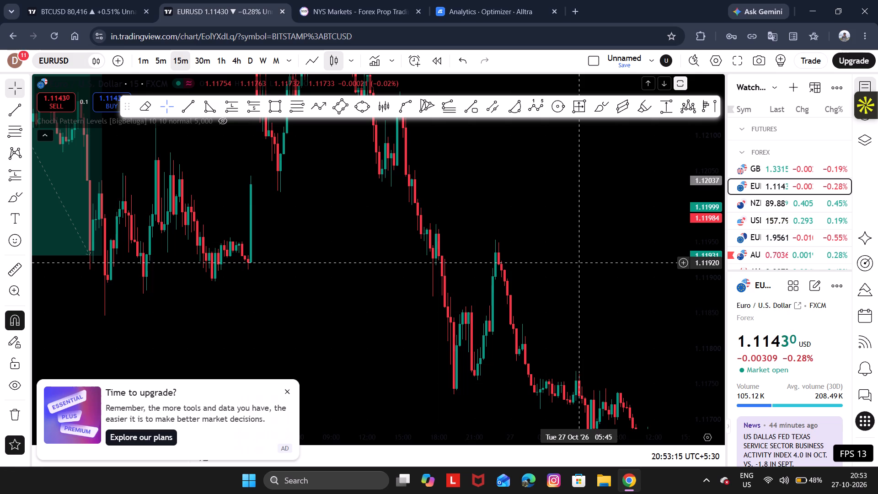
{"action": "left_click_drag", "start_coordinate": [580, 364], "coordinate": [594, 340]}
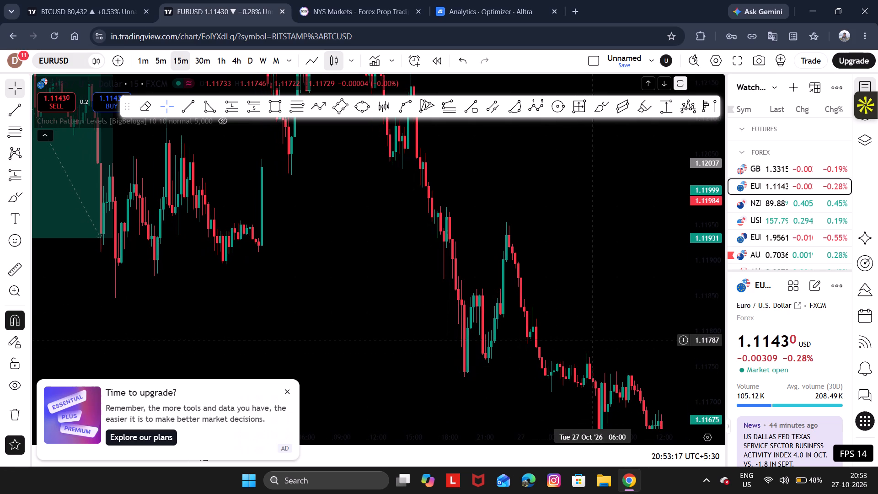
{"action": "left_click_drag", "start_coordinate": [576, 344], "coordinate": [475, 252]}
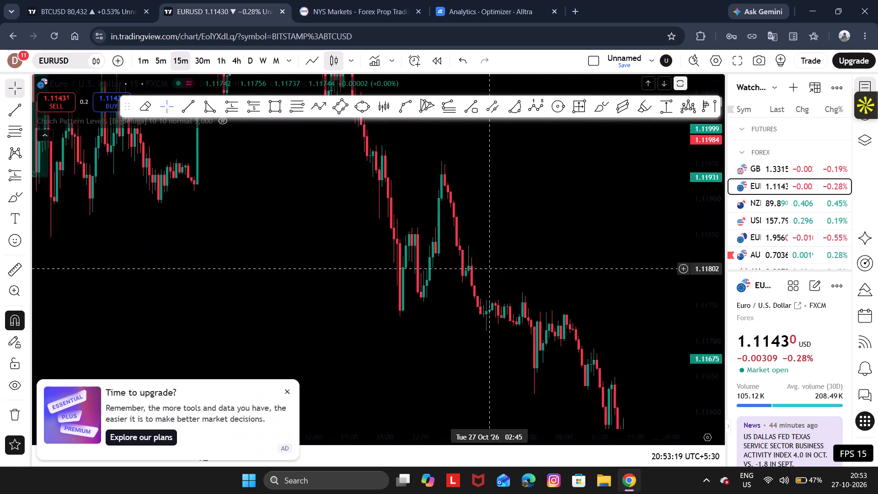
{"action": "left_click_drag", "start_coordinate": [475, 252], "coordinate": [401, 183]}
{"action": "left_click_drag", "start_coordinate": [553, 234], "coordinate": [523, 234]}
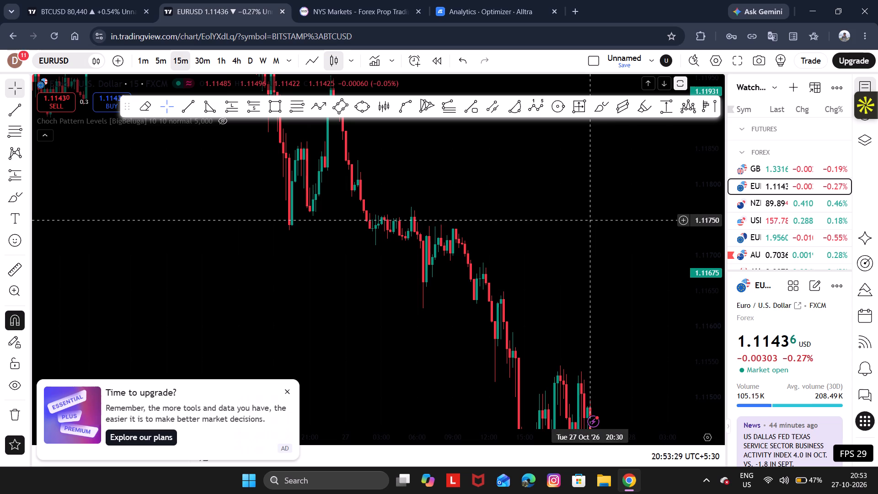
Examine the latest EURUSD candles of 27 October together with the decline that leads into them.
{"action": "left_click_drag", "start_coordinate": [609, 214], "coordinate": [369, 65]}
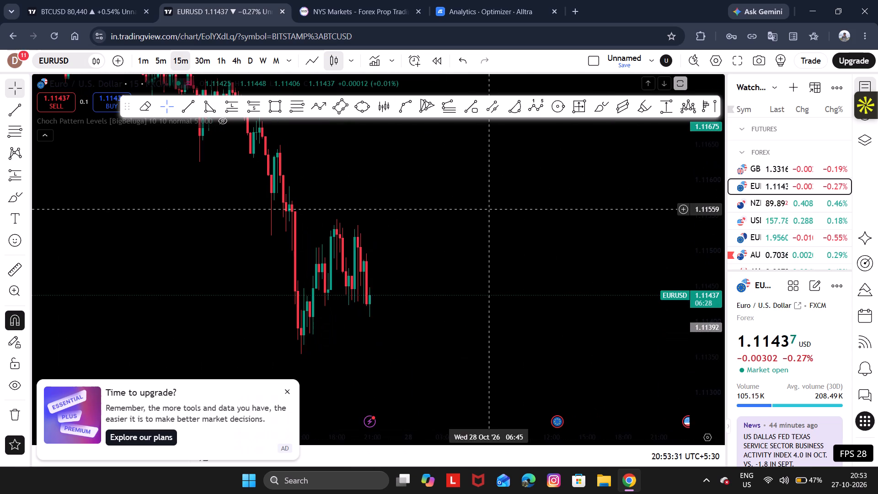
{"action": "left_click_drag", "start_coordinate": [488, 209], "coordinate": [612, 292]}
{"action": "left_click_drag", "start_coordinate": [720, 263], "coordinate": [720, 330]}
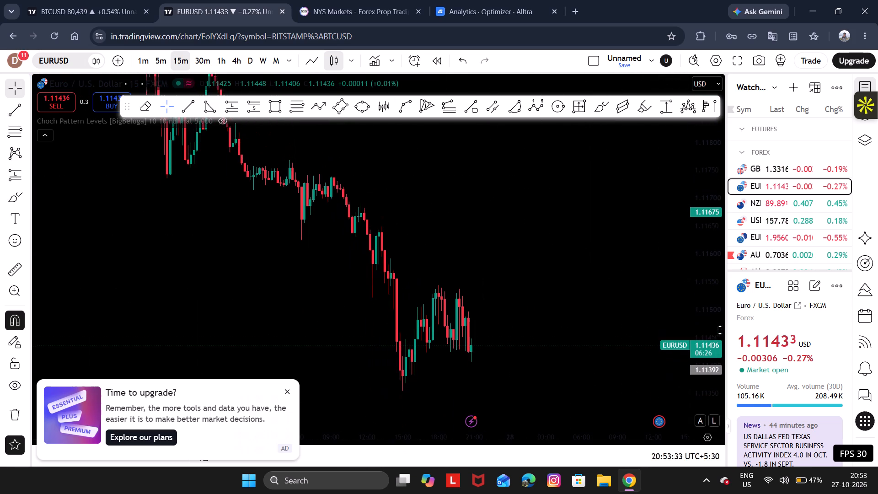
{"action": "left_click_drag", "start_coordinate": [720, 330], "coordinate": [720, 331]}
Switch the chart to NZDJPY.
{"action": "key", "text": "space"}
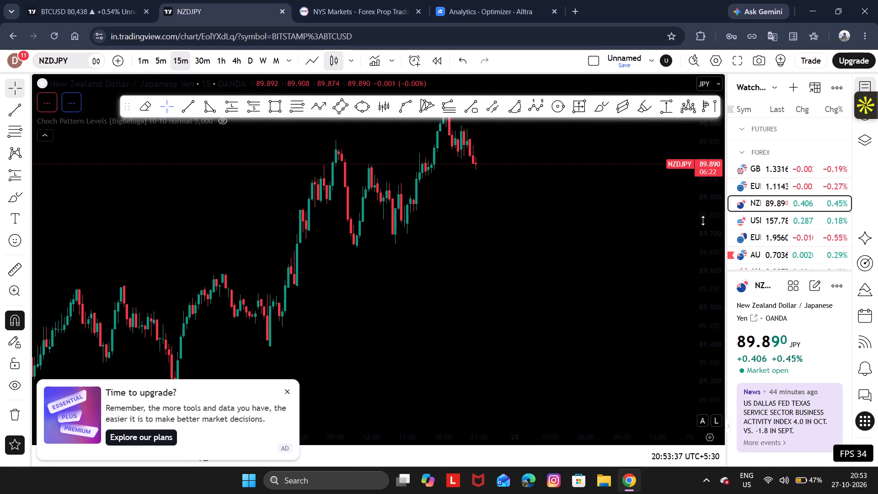
Examine NZDJPY's 15-minute price action from the two marked zones up to the latest candles on 27 October.
{"action": "left_click", "coordinate": [559, 220]}
{"action": "left_click_drag", "start_coordinate": [560, 251], "coordinate": [559, 295]}
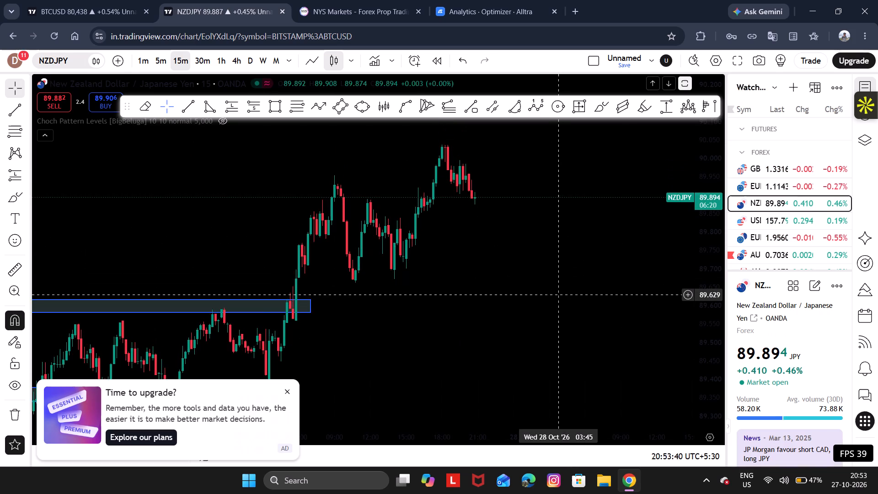
{"action": "left_click_drag", "start_coordinate": [559, 295], "coordinate": [771, 180]}
{"action": "left_click_drag", "start_coordinate": [583, 208], "coordinate": [539, 309]}
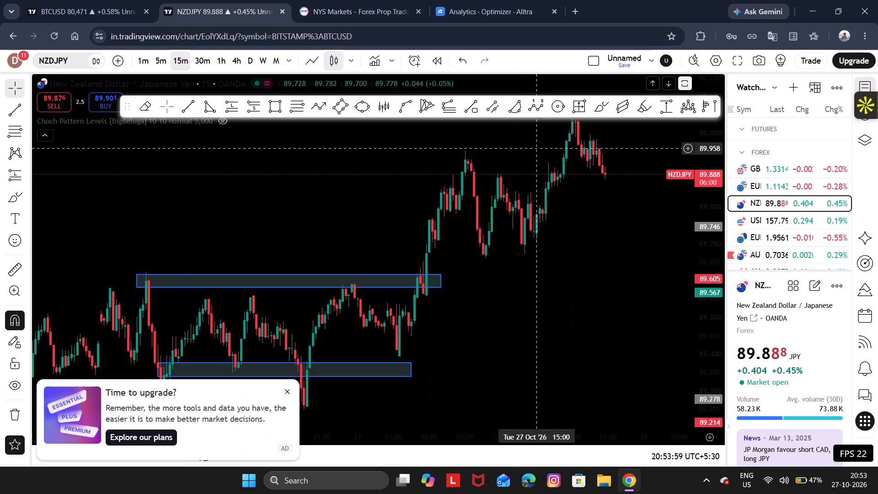
{"action": "left_click_drag", "start_coordinate": [537, 148], "coordinate": [520, 161]}
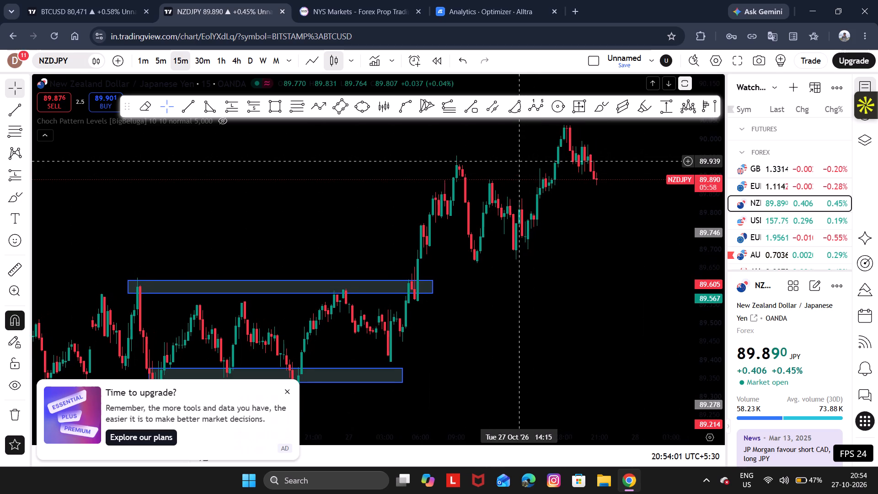
{"action": "left_click_drag", "start_coordinate": [520, 161], "coordinate": [520, 161]}
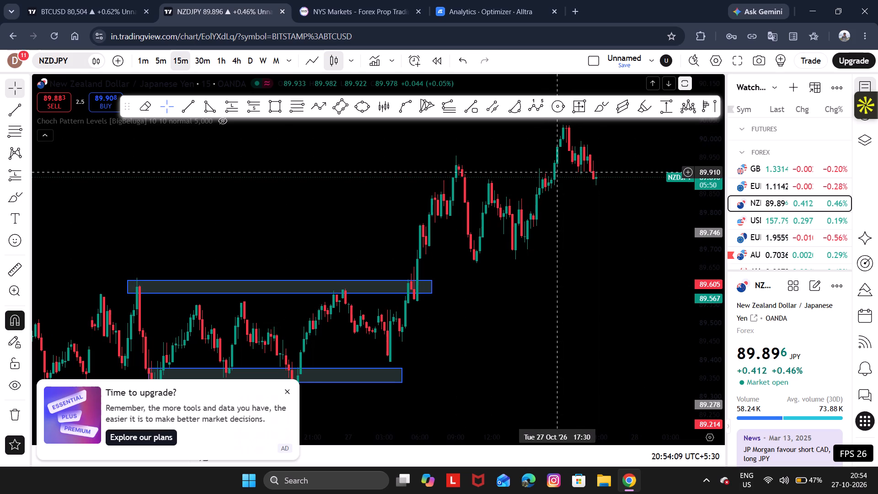
{"action": "left_click_drag", "start_coordinate": [612, 180], "coordinate": [566, 207]}
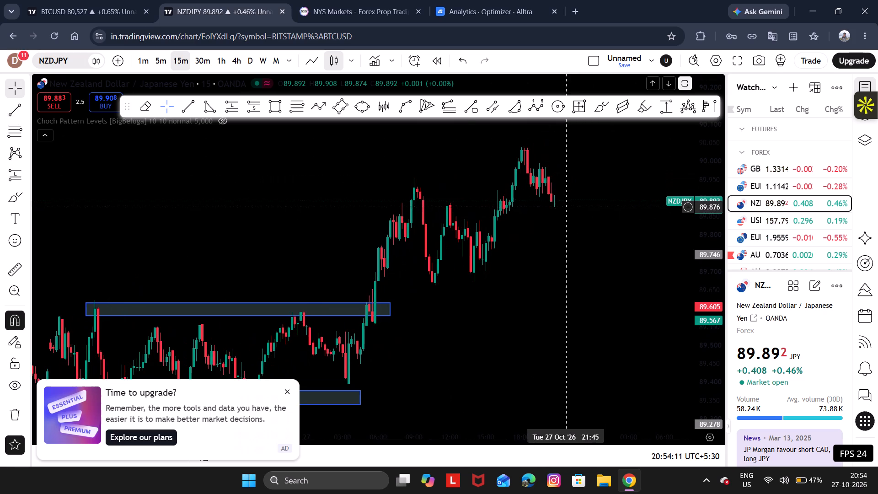
Draw a thin rectangle from the latest NZDJPY candle to about 00:45 on 28 October, spanning about 89.890 to 89.883.
{"action": "left_click", "coordinate": [265, 108]}
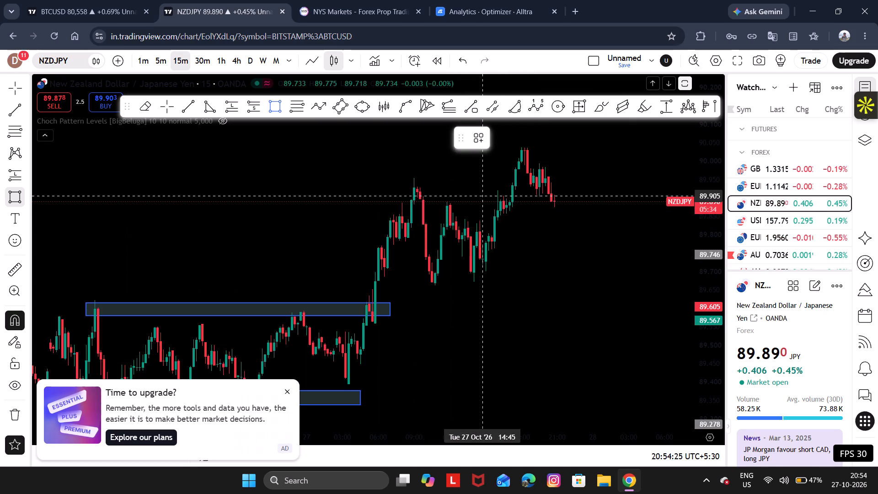
{"action": "left_click", "coordinate": [554, 202]}
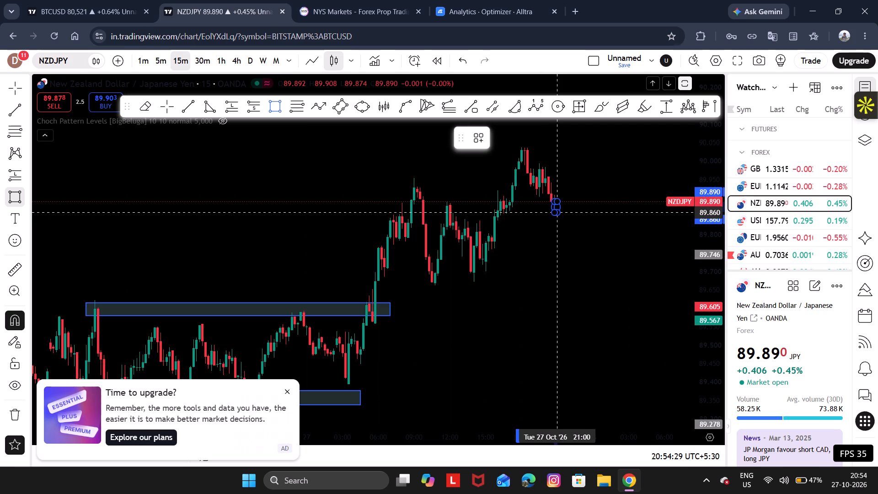
{"action": "left_click", "coordinate": [600, 204]}
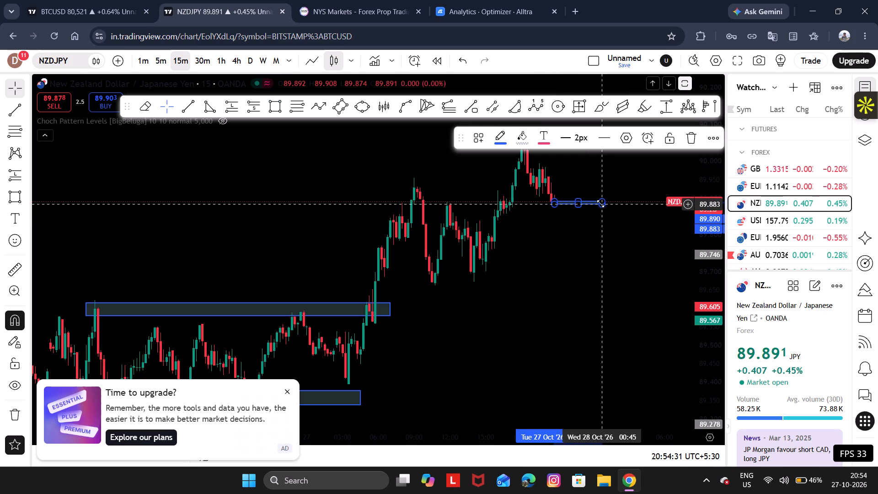
Place a short position on NZDJPY at about 89.891, with the stop at 90.049 and the target extended to about 89.661.
{"action": "left_click", "coordinate": [256, 102]}
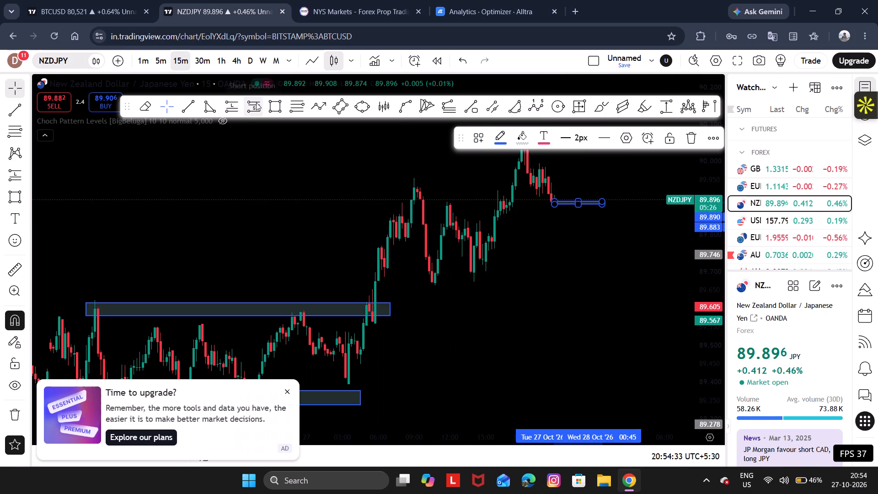
{"action": "left_click", "coordinate": [552, 199]}
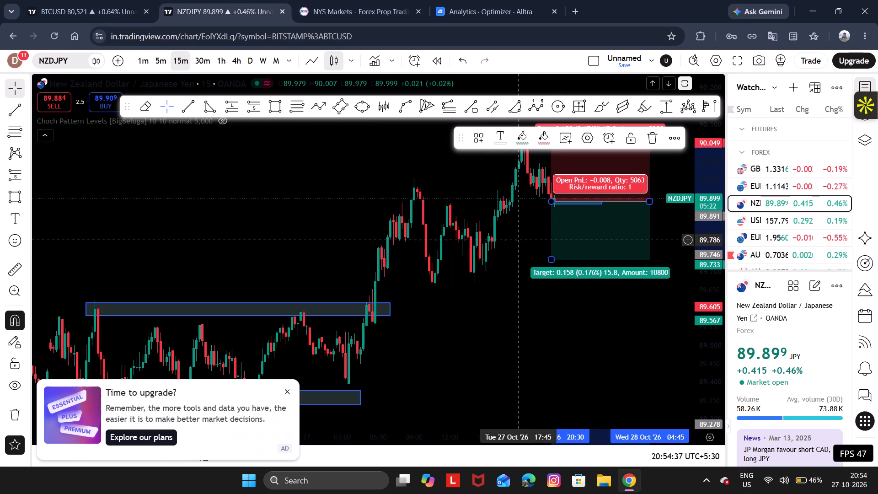
{"action": "left_click_drag", "start_coordinate": [517, 240], "coordinate": [514, 288]}
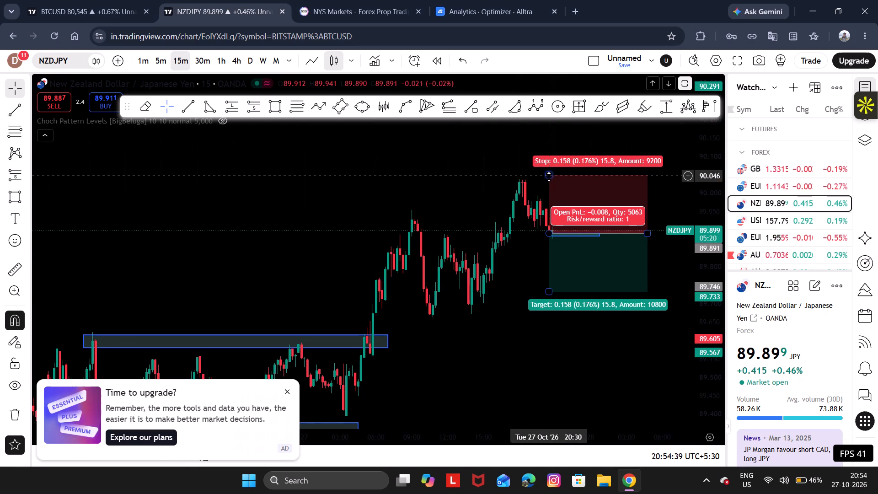
{"action": "left_click_drag", "start_coordinate": [428, 186], "coordinate": [407, 152]}
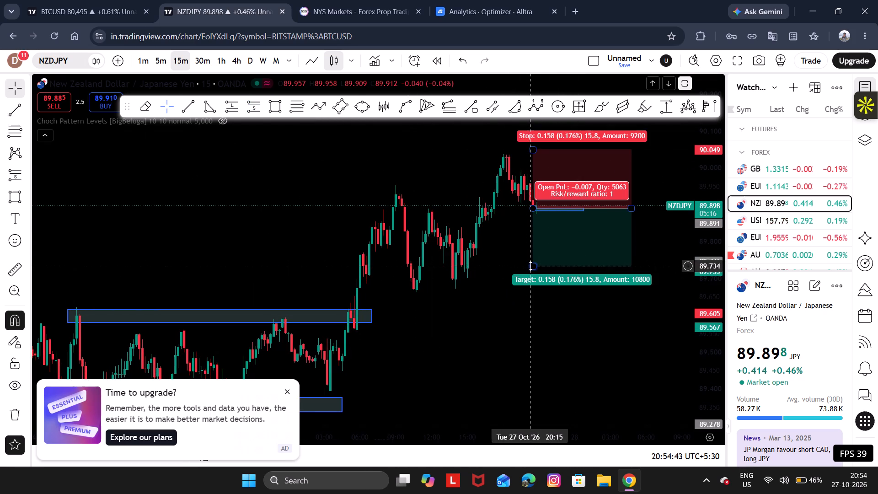
{"action": "left_click_drag", "start_coordinate": [530, 266], "coordinate": [530, 292]}
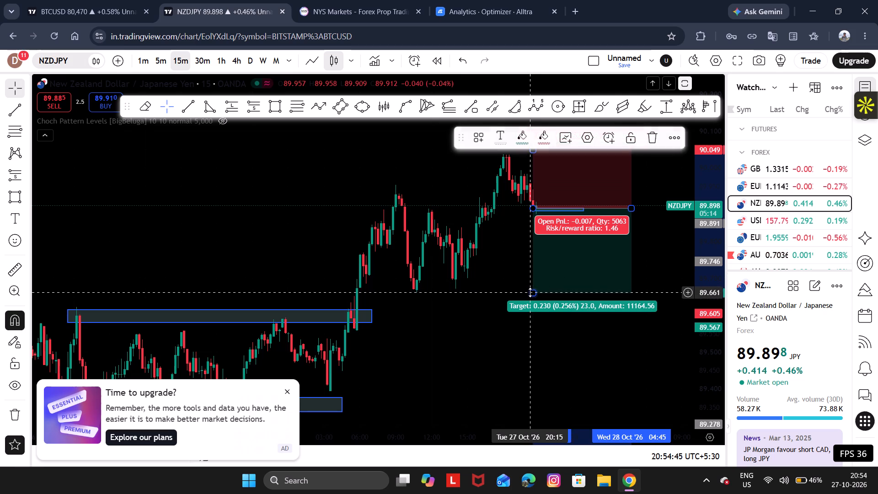
{"action": "left_click", "coordinate": [606, 334]}
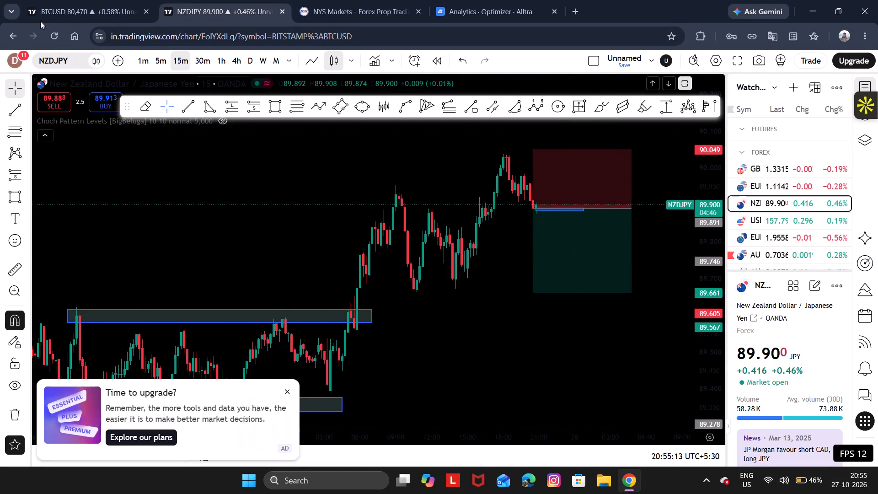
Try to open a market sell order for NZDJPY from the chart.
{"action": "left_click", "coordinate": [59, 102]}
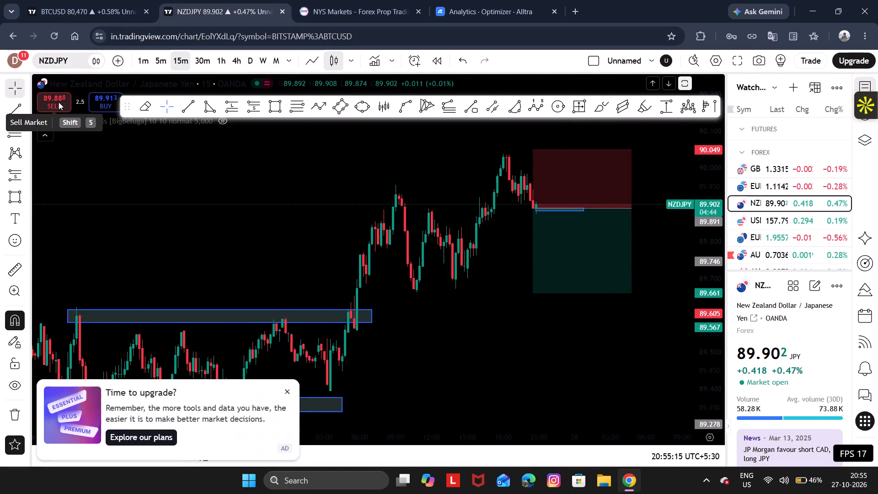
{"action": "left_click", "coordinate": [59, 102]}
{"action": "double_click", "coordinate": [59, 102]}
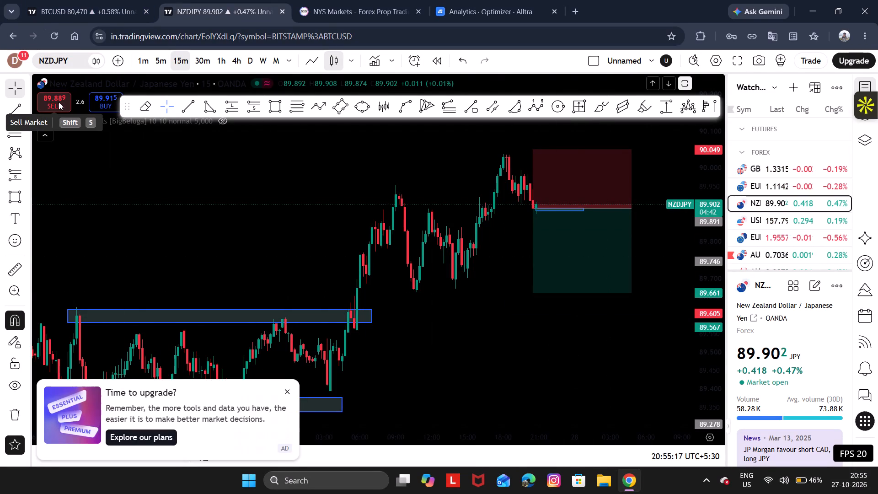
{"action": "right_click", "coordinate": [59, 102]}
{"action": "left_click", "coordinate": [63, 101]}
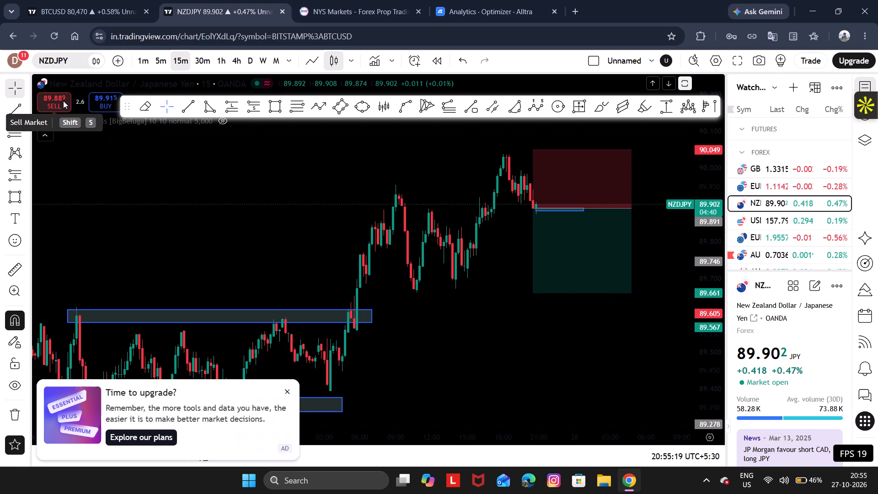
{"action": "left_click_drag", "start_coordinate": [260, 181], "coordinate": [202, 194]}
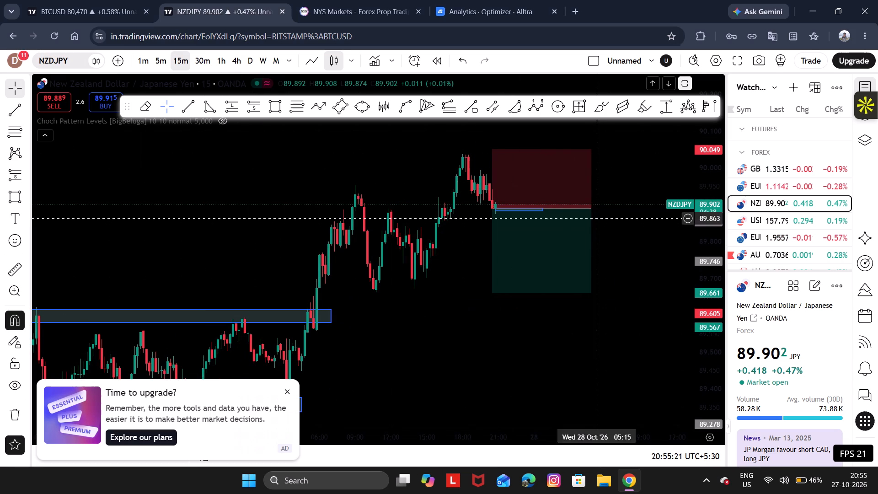
Switch the chart to USDJPY.
{"action": "left_click", "coordinate": [748, 226]}
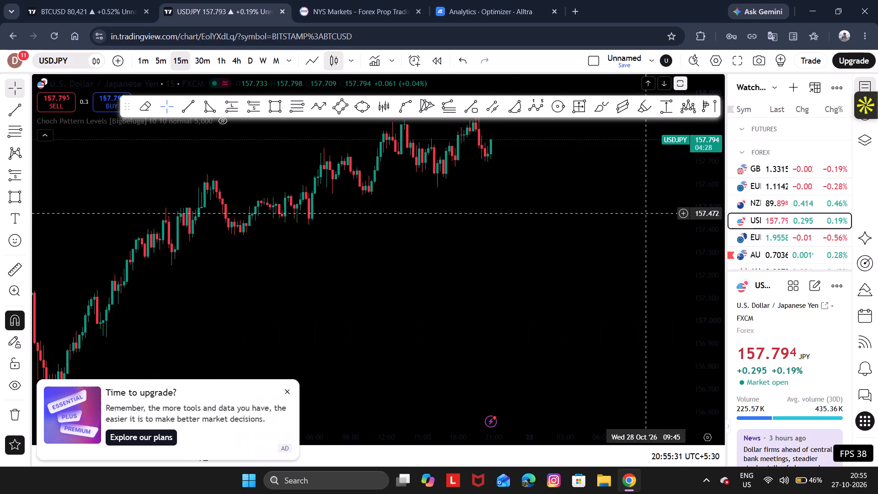
Examine USDJPY's 15-minute price history back through the 23 and 26 October swings and forward to the latest candles.
{"action": "left_click_drag", "start_coordinate": [512, 198], "coordinate": [485, 354]}
{"action": "scroll", "coordinate": [485, 354], "scroll_direction": "right", "scroll_amount": 1}
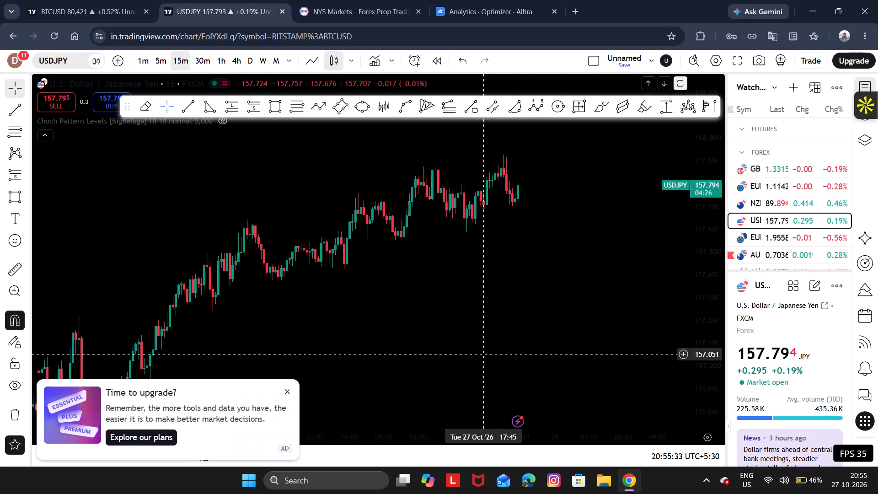
{"action": "left_click_drag", "start_coordinate": [485, 354], "coordinate": [672, 173]}
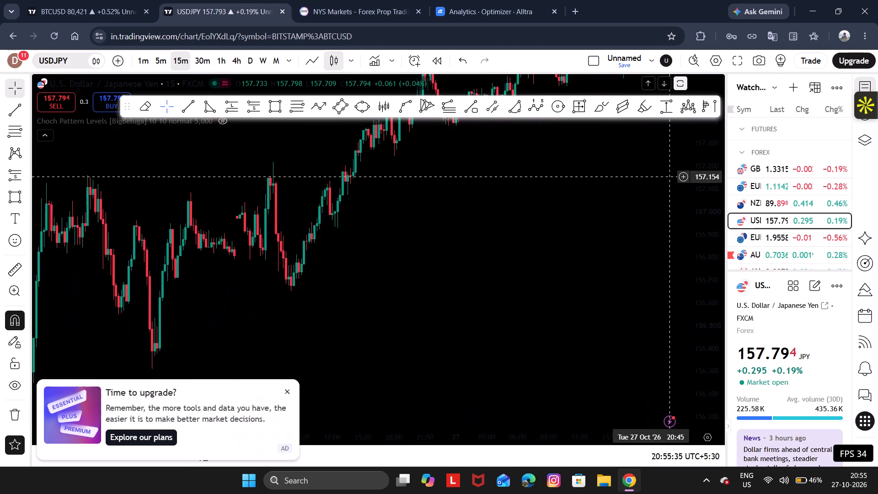
{"action": "left_click_drag", "start_coordinate": [672, 173], "coordinate": [673, 167]}
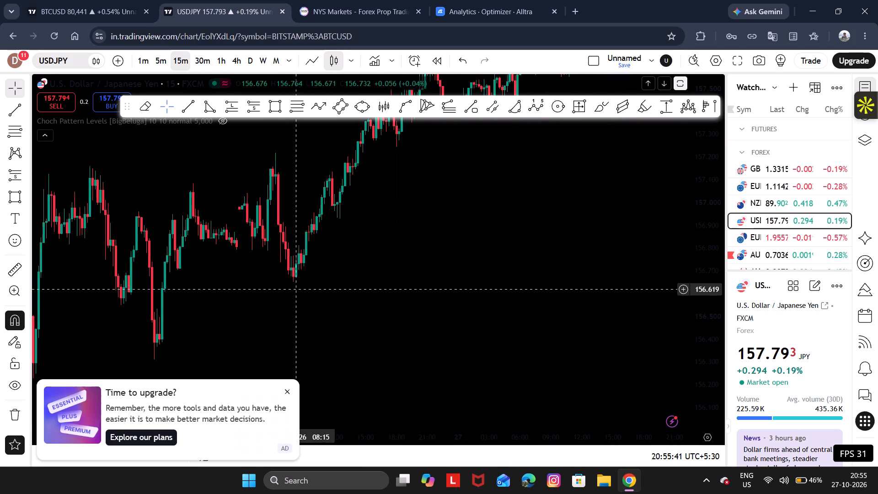
{"action": "left_click_drag", "start_coordinate": [316, 152], "coordinate": [429, 214]}
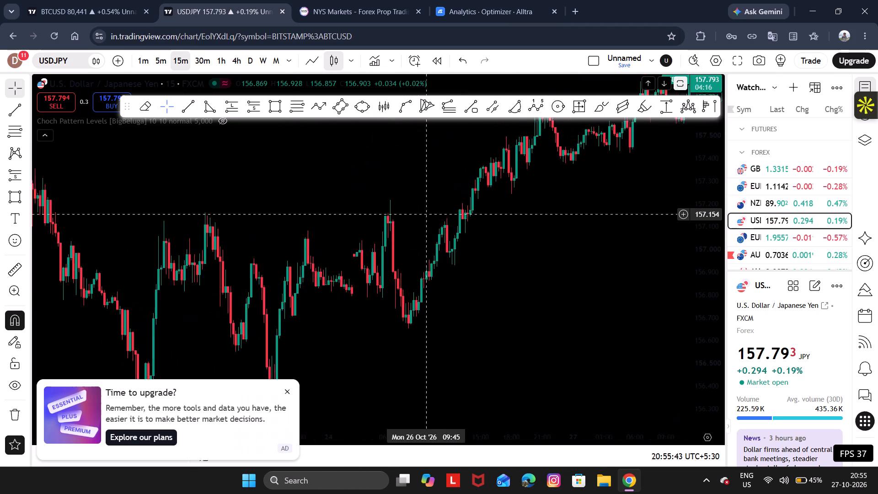
{"action": "left_click_drag", "start_coordinate": [429, 214], "coordinate": [517, 145]}
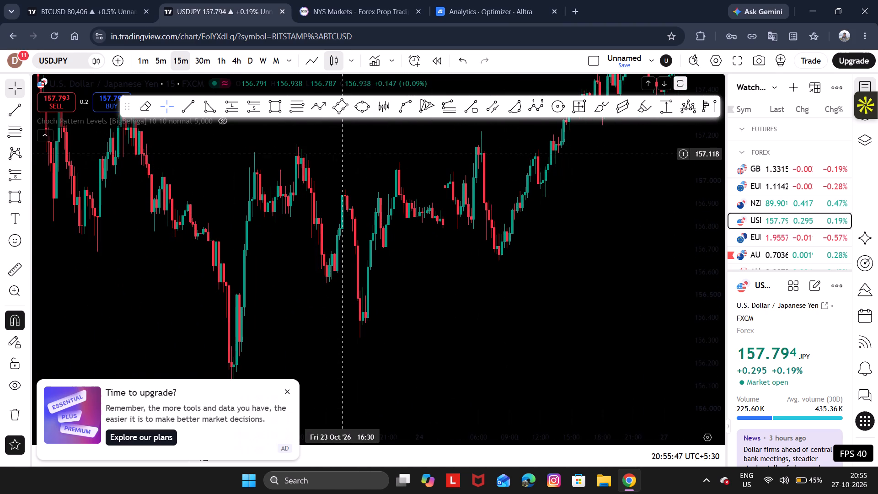
{"action": "left_click_drag", "start_coordinate": [342, 154], "coordinate": [263, 168]}
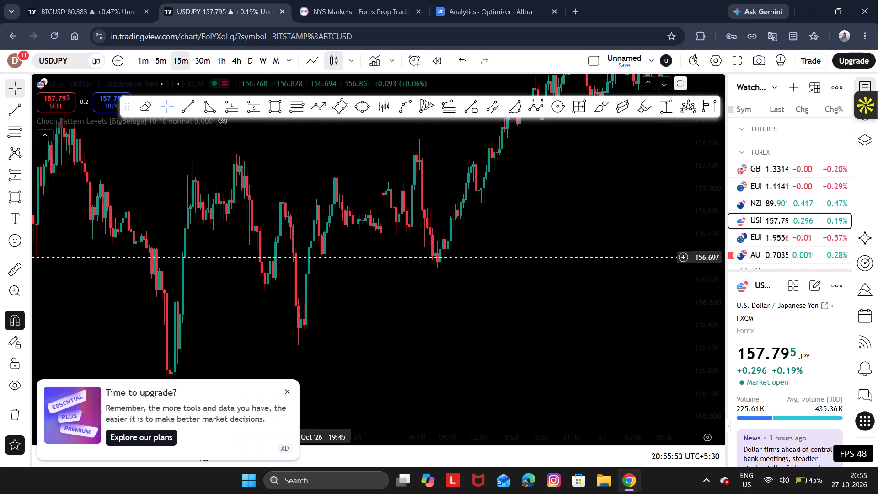
{"action": "left_click_drag", "start_coordinate": [416, 370], "coordinate": [303, 473]}
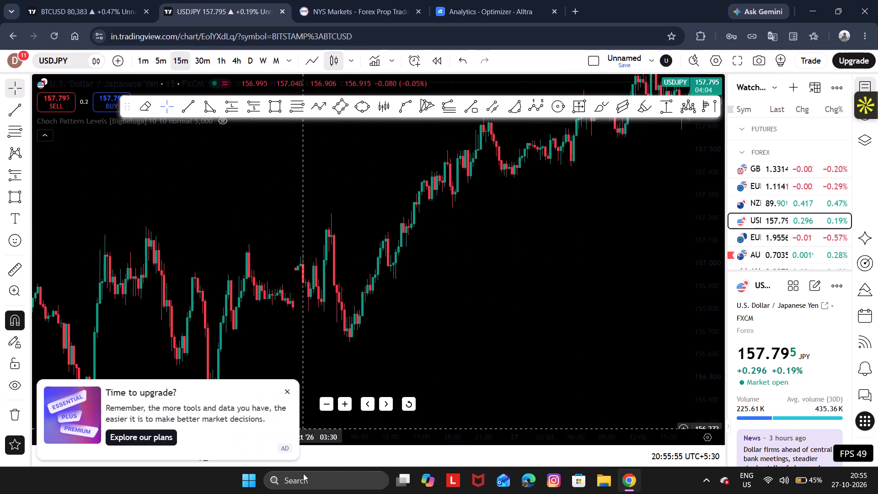
{"action": "left_click_drag", "start_coordinate": [488, 251], "coordinate": [767, 174]}
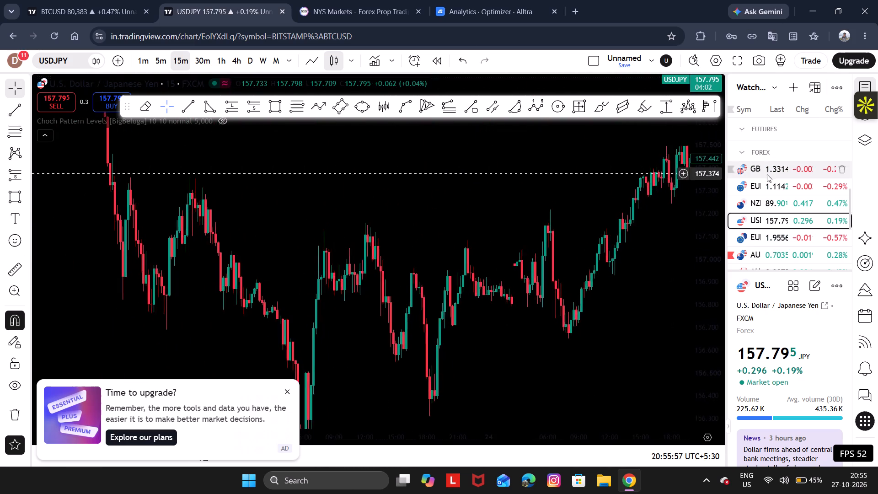
{"action": "left_click_drag", "start_coordinate": [767, 174], "coordinate": [366, 307]}
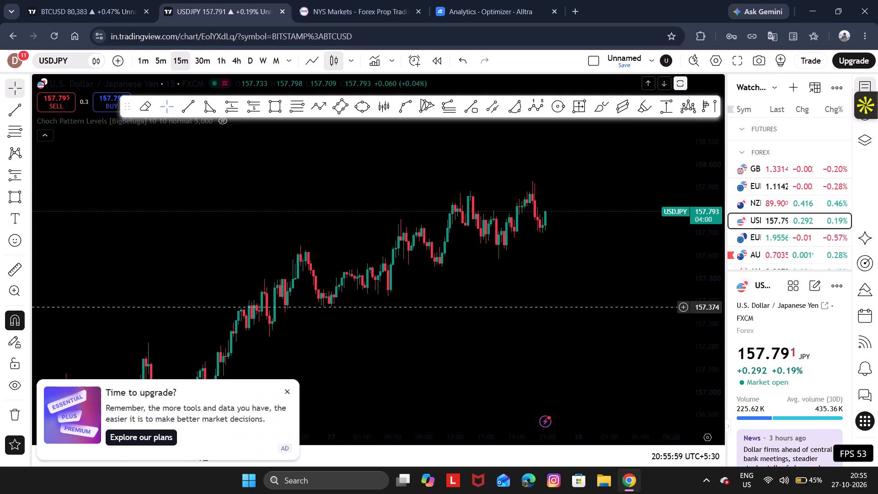
{"action": "left_click_drag", "start_coordinate": [366, 307], "coordinate": [406, 299]}
Switch the chart to EURNZD.
{"action": "key", "text": "space"}
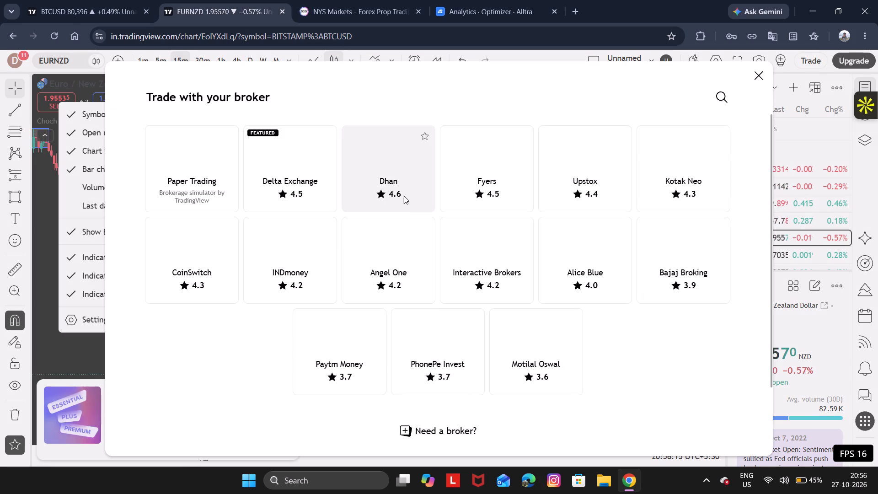
Choose Paper Trading as the broker to trade with.
{"action": "left_click", "coordinate": [210, 186]}
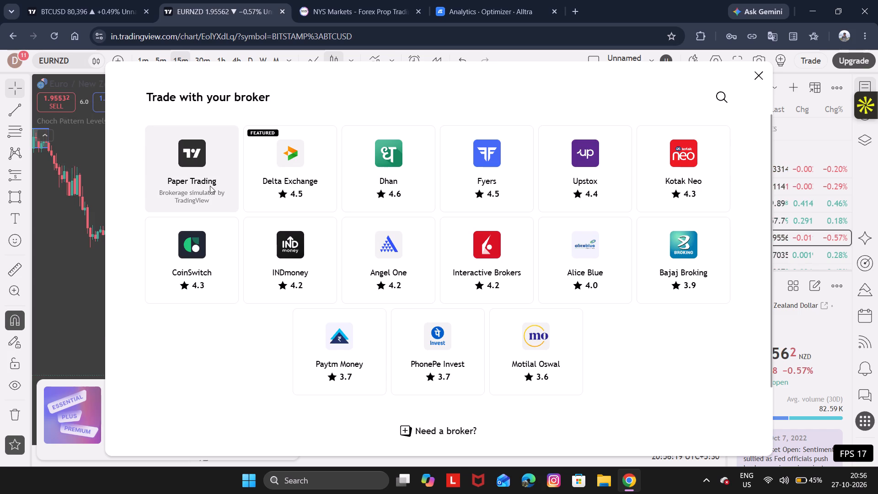
{"action": "left_click", "coordinate": [210, 186]}
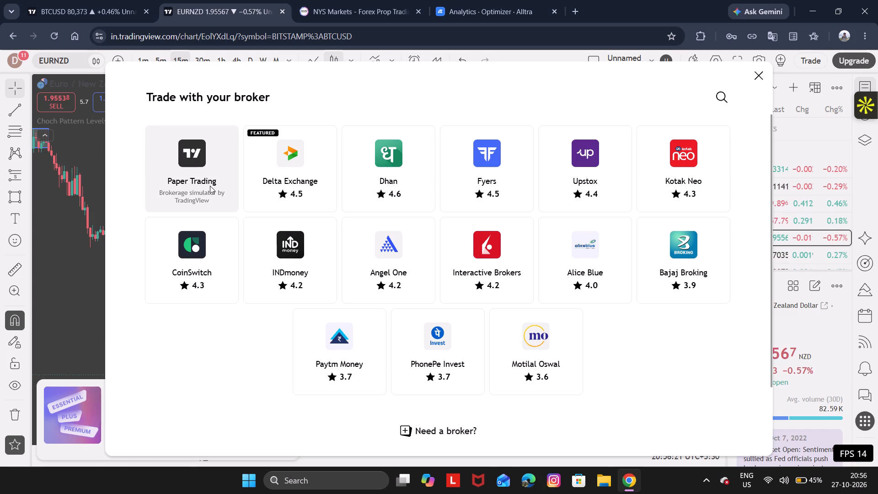
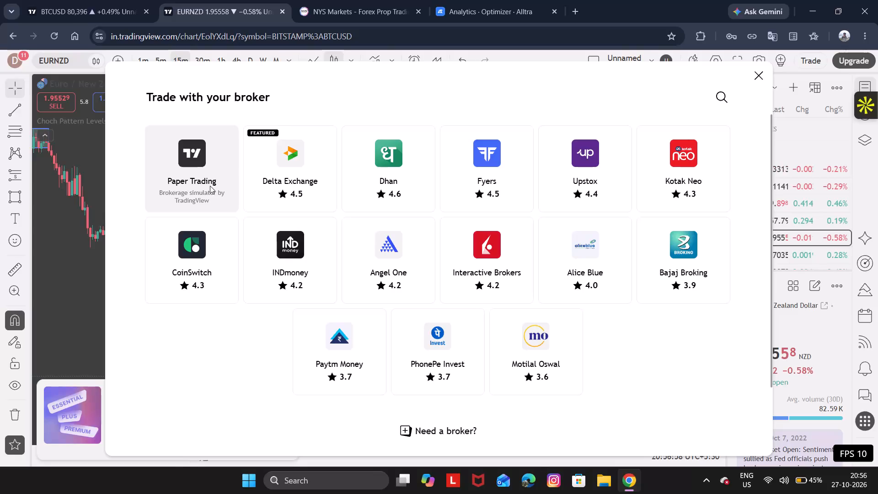
Select the Paper Trading brokerage simulator as the broker to connect for EURNZD.
{"action": "double_click", "coordinate": [210, 186]}
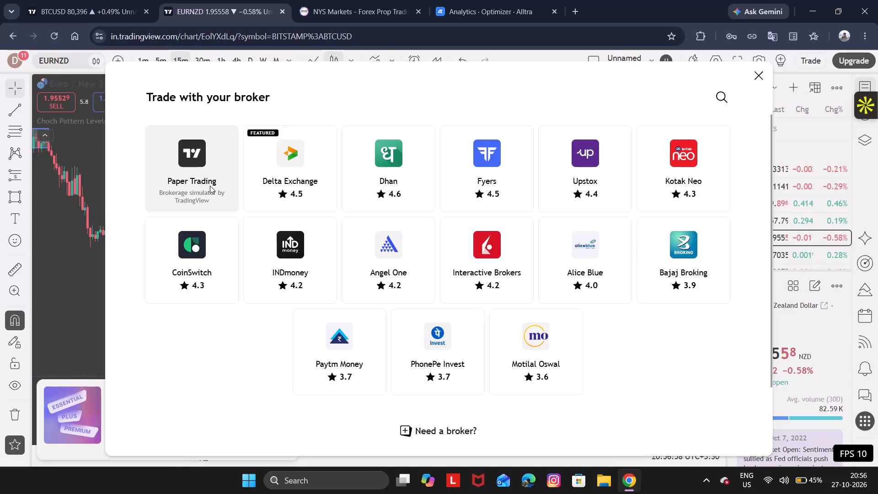
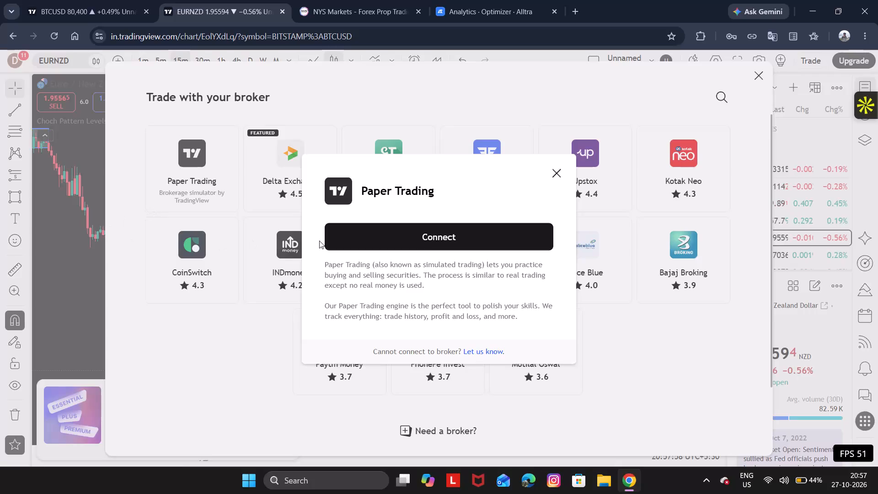
Connect the Paper Trading simulator account.
{"action": "left_click", "coordinate": [363, 226]}
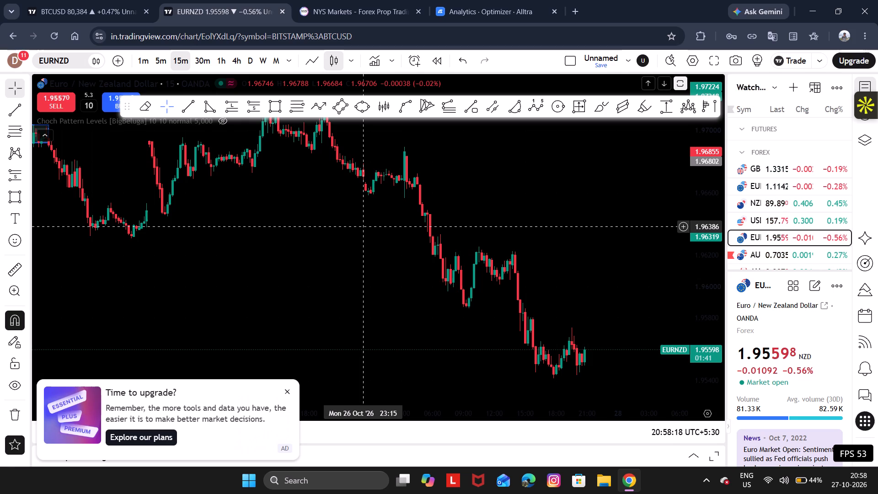
Open the NZDJPY chart from the watchlist and place a market sell order for 1,000 units.
{"action": "left_click", "coordinate": [757, 205]}
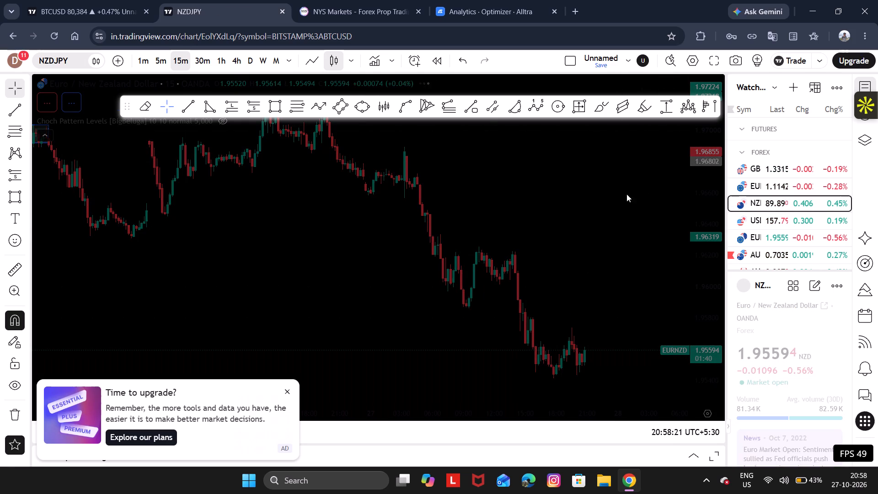
{"action": "left_click_drag", "start_coordinate": [495, 187], "coordinate": [471, 197]}
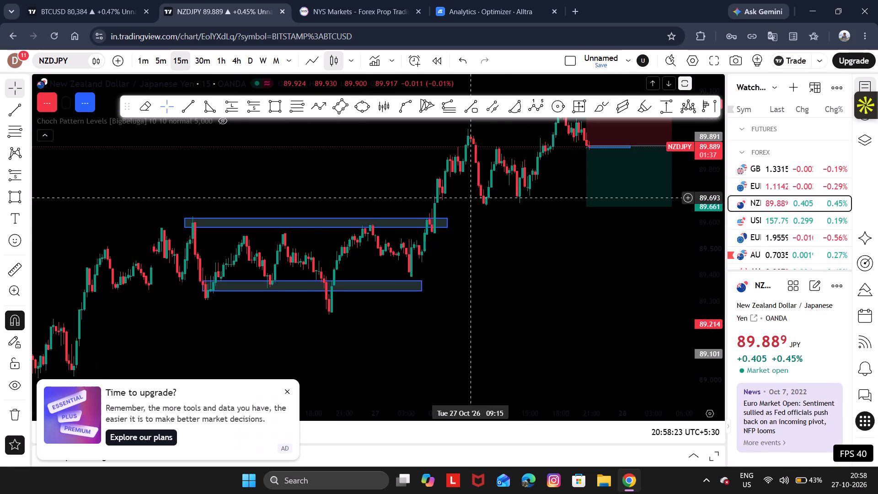
{"action": "left_click_drag", "start_coordinate": [503, 209], "coordinate": [381, 288]}
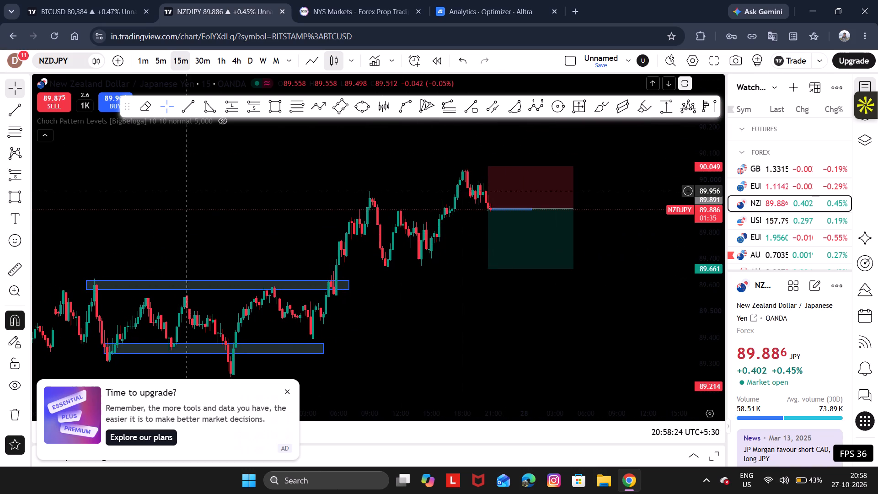
{"action": "left_click", "coordinate": [51, 99]}
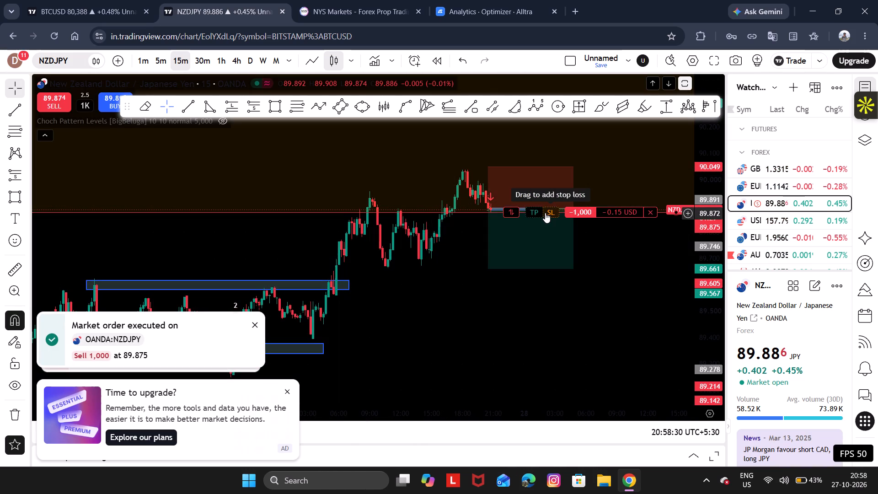
Add a stop loss at 90.063 to the NZDJPY short position, just above the red risk zone.
{"action": "left_click_drag", "start_coordinate": [546, 213], "coordinate": [530, 167]}
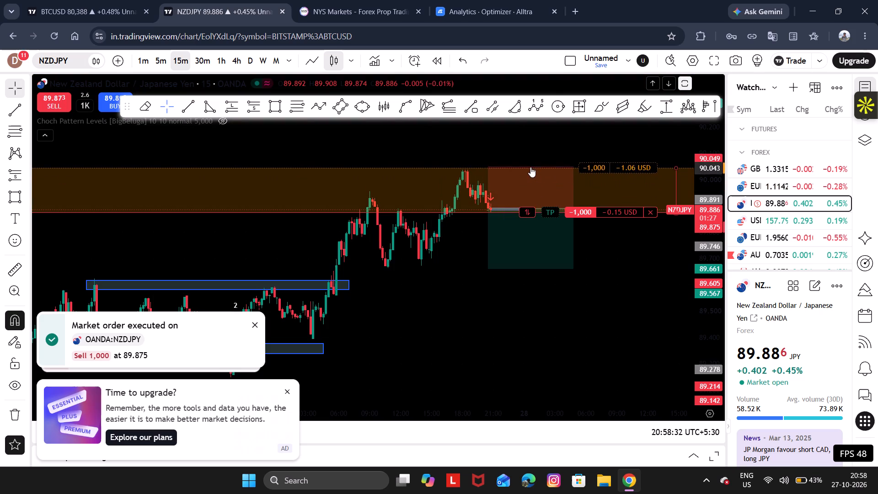
{"action": "left_click_drag", "start_coordinate": [530, 167], "coordinate": [527, 163]}
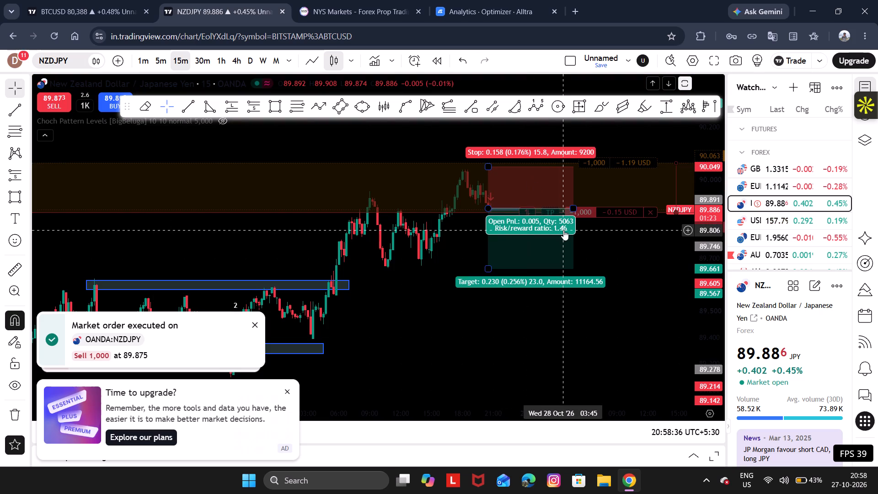
Add a take profit at 89.463 to the NZDJPY short position, between the two blue zones.
{"action": "left_click_drag", "start_coordinate": [551, 215], "coordinate": [558, 245]}
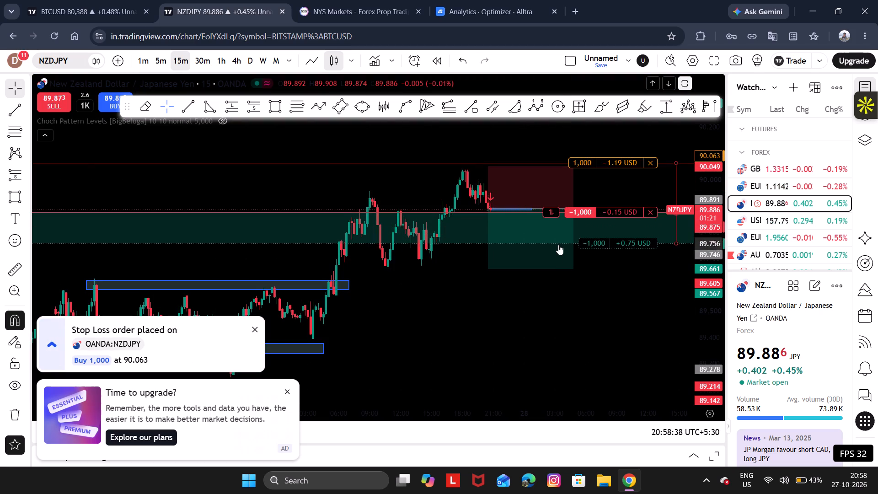
{"action": "left_click_drag", "start_coordinate": [558, 245], "coordinate": [557, 268]}
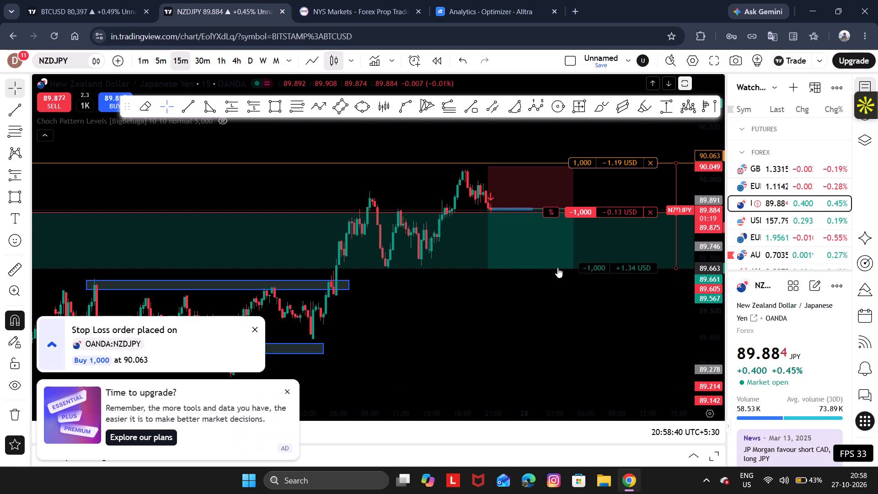
{"action": "left_click_drag", "start_coordinate": [557, 268], "coordinate": [551, 279]}
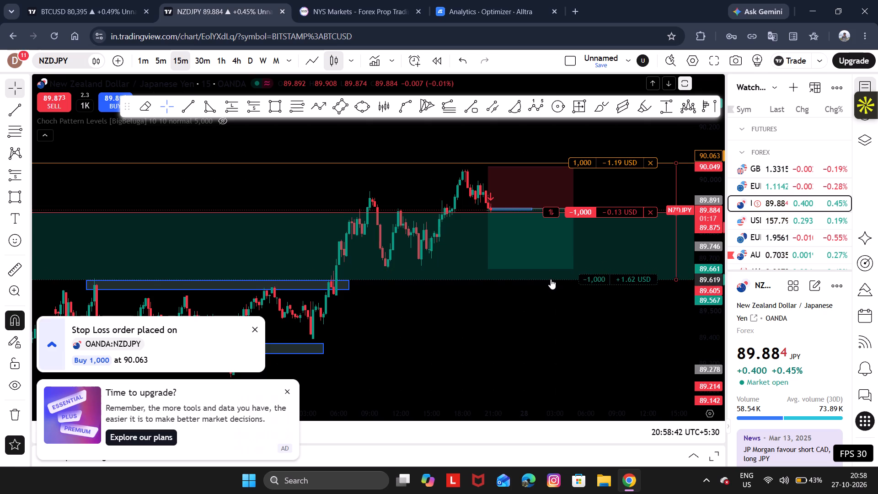
{"action": "left_click_drag", "start_coordinate": [551, 279], "coordinate": [539, 293]}
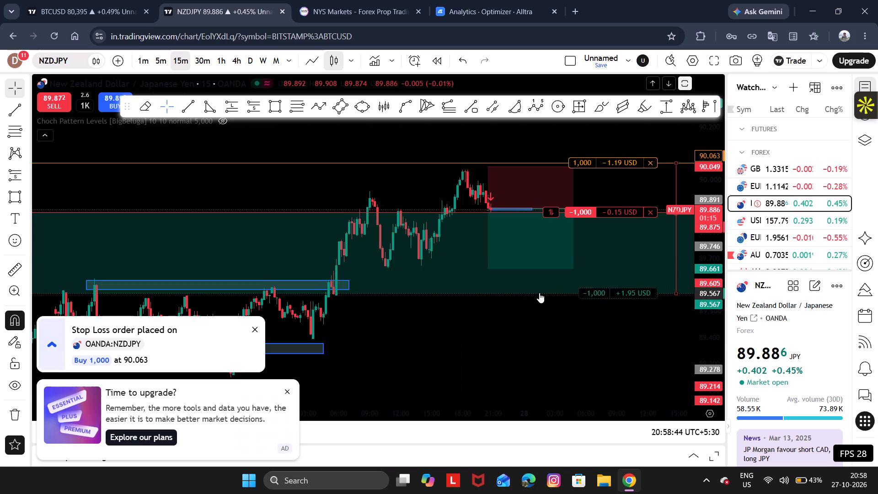
{"action": "left_click_drag", "start_coordinate": [539, 293], "coordinate": [544, 321]}
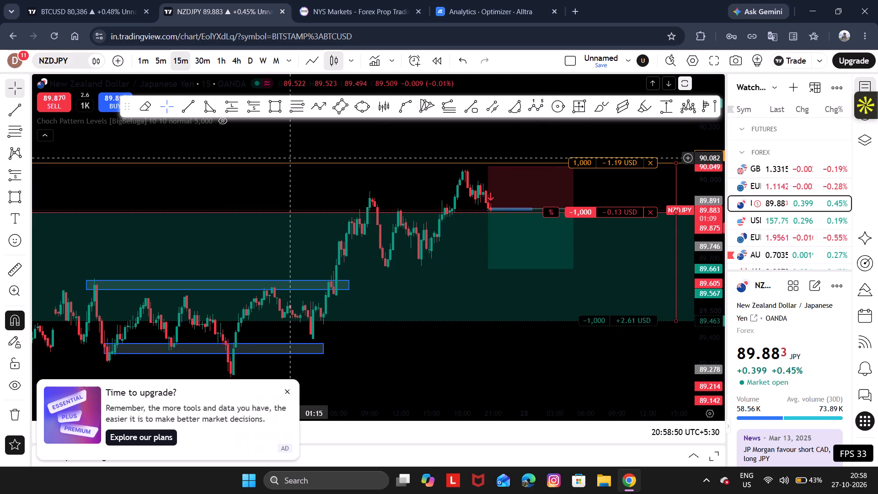
Move ahead through the watchlist from NZDJPY to the EURNZD chart.
{"action": "key", "text": "space"}
{"action": "key", "text": "space"}
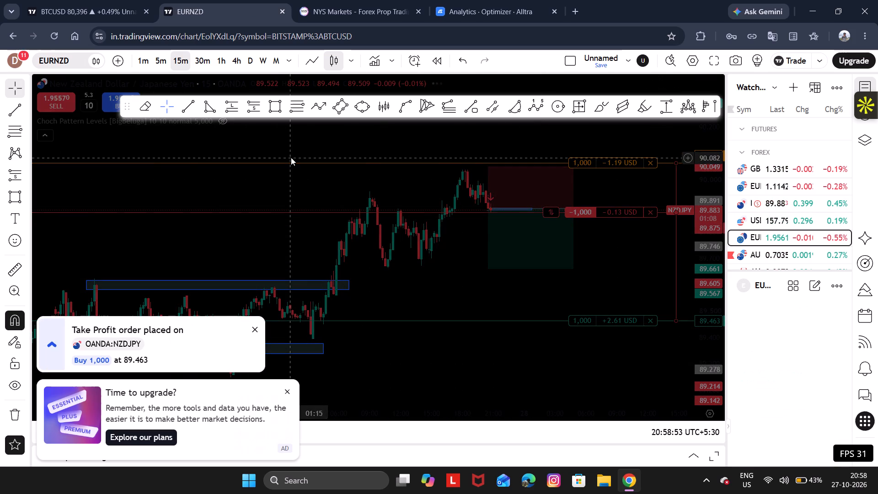
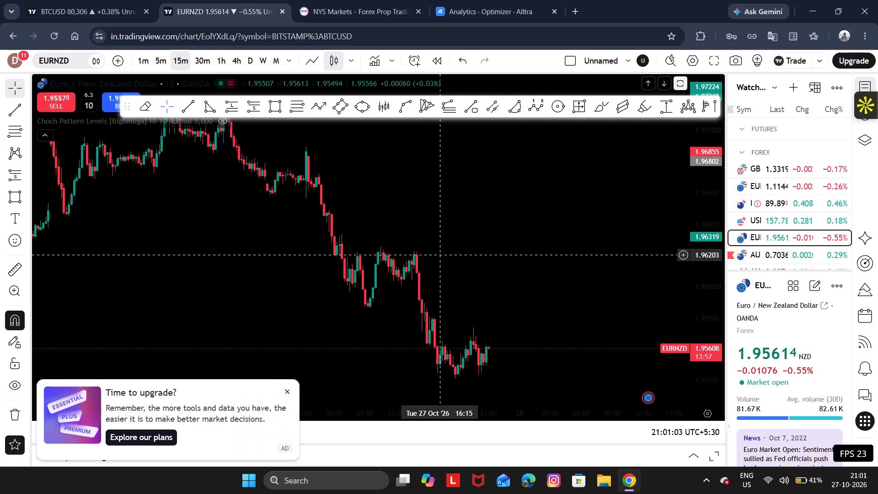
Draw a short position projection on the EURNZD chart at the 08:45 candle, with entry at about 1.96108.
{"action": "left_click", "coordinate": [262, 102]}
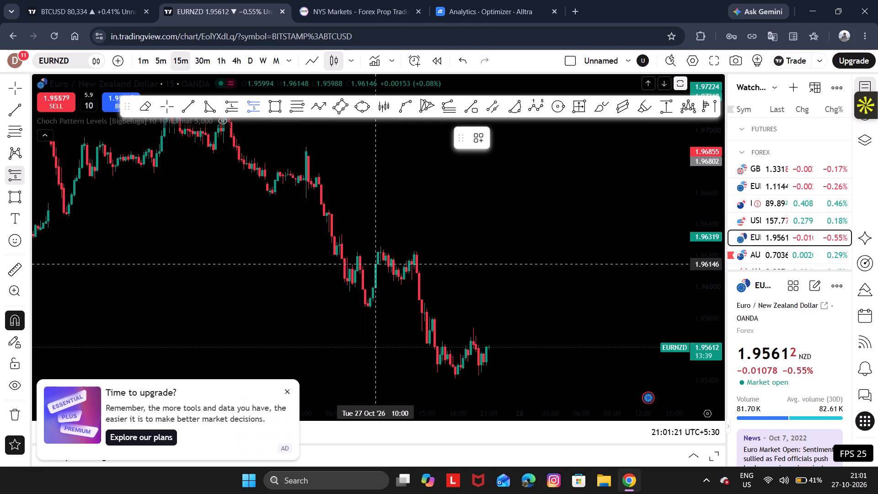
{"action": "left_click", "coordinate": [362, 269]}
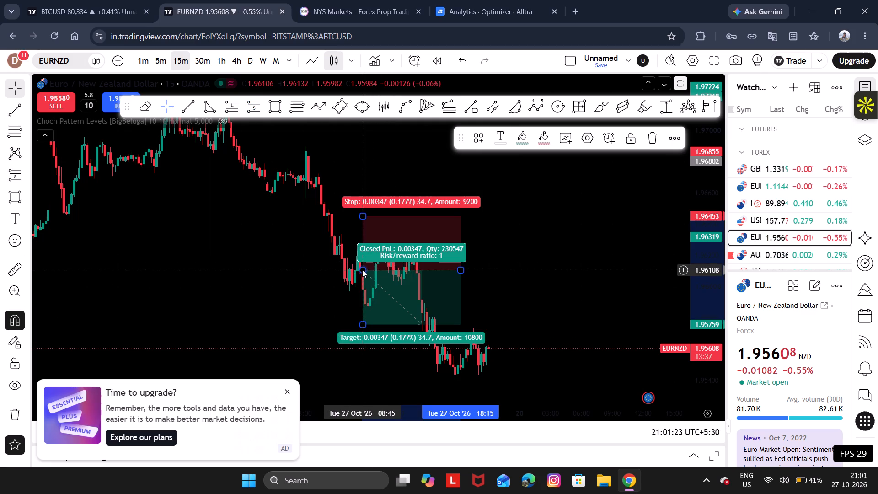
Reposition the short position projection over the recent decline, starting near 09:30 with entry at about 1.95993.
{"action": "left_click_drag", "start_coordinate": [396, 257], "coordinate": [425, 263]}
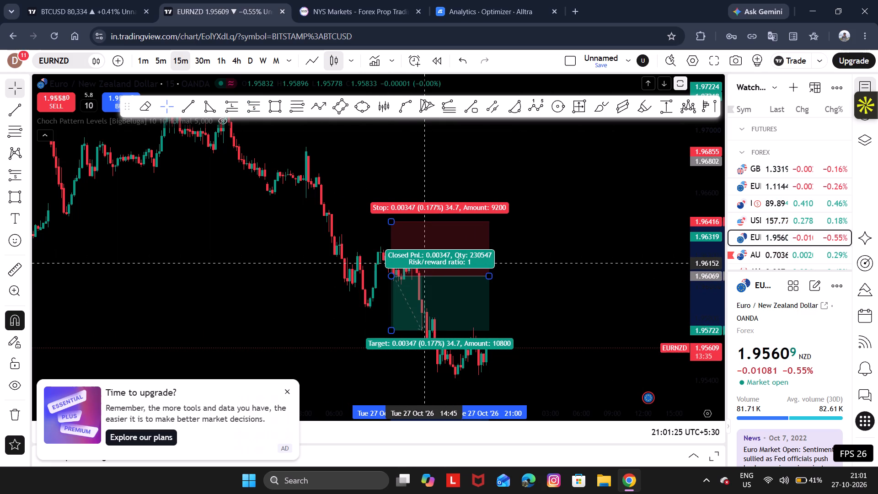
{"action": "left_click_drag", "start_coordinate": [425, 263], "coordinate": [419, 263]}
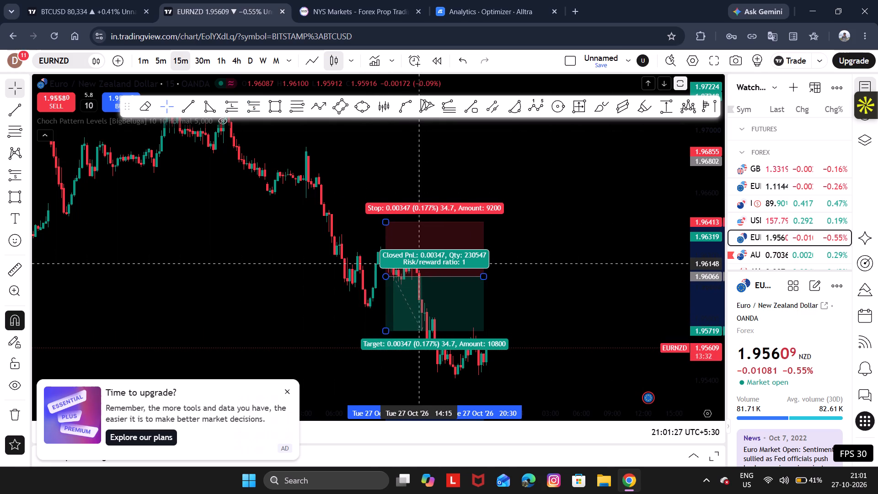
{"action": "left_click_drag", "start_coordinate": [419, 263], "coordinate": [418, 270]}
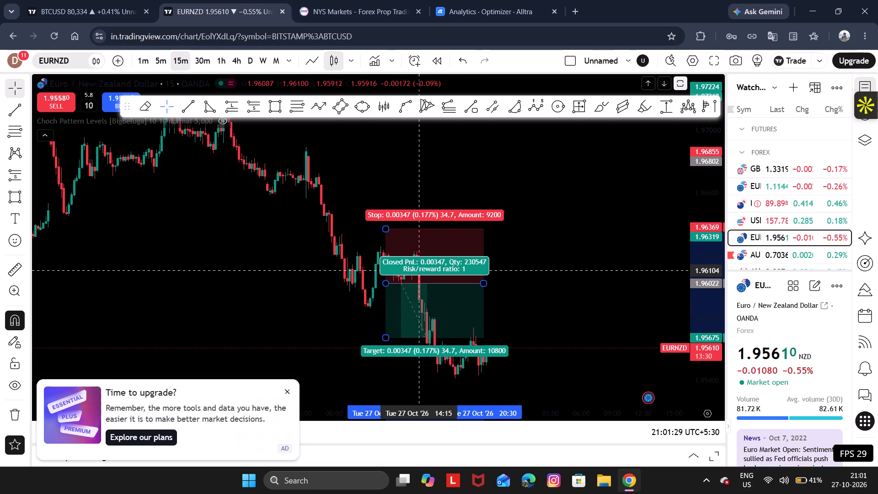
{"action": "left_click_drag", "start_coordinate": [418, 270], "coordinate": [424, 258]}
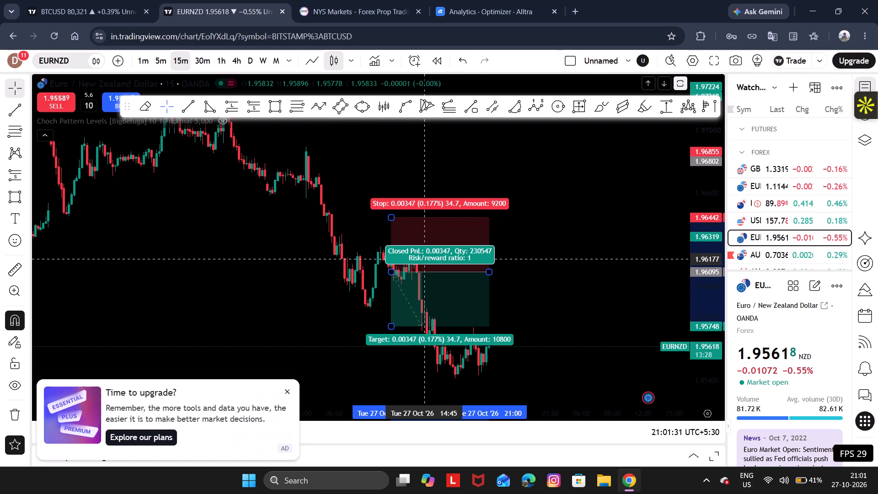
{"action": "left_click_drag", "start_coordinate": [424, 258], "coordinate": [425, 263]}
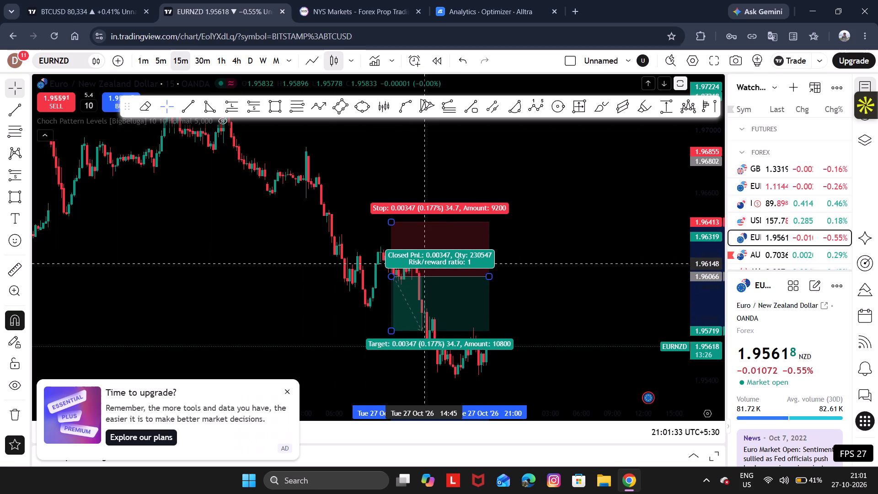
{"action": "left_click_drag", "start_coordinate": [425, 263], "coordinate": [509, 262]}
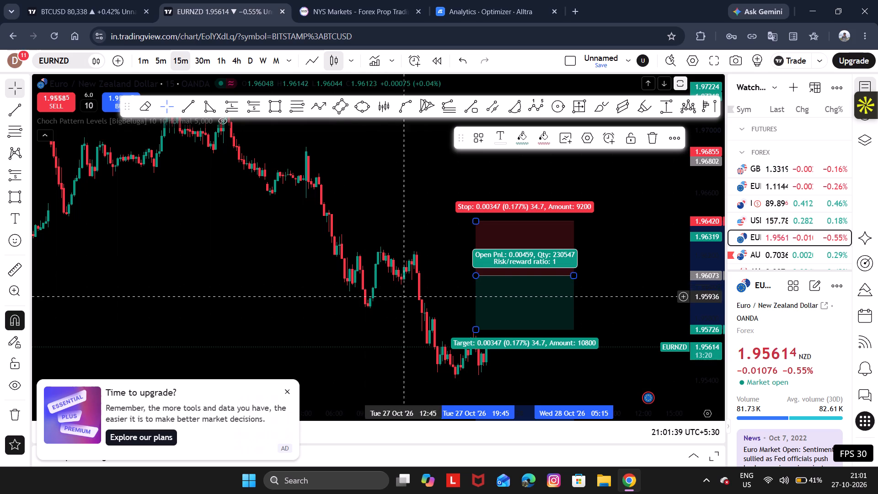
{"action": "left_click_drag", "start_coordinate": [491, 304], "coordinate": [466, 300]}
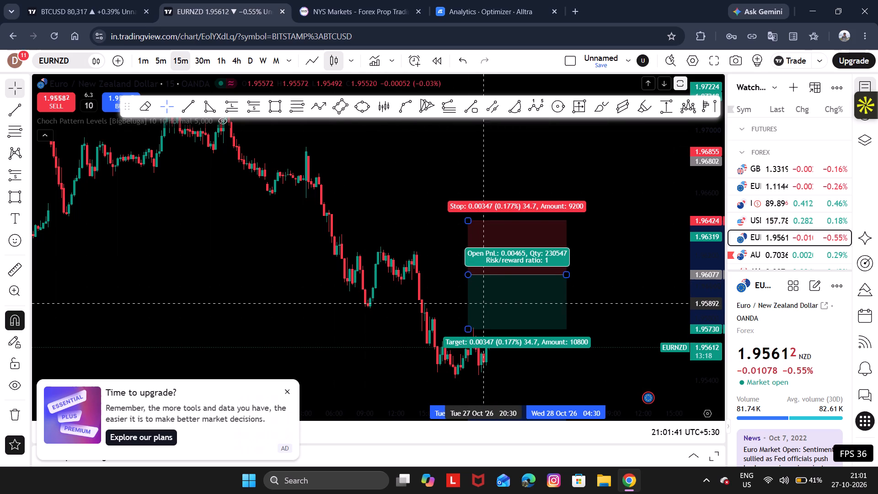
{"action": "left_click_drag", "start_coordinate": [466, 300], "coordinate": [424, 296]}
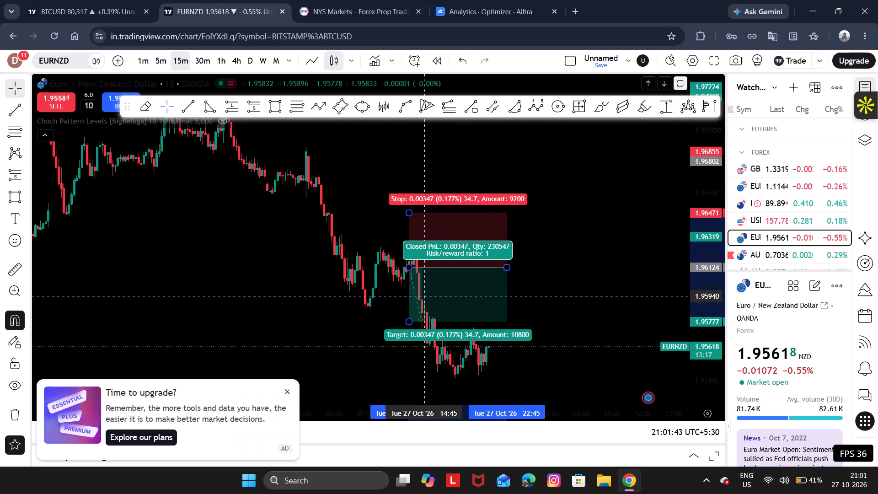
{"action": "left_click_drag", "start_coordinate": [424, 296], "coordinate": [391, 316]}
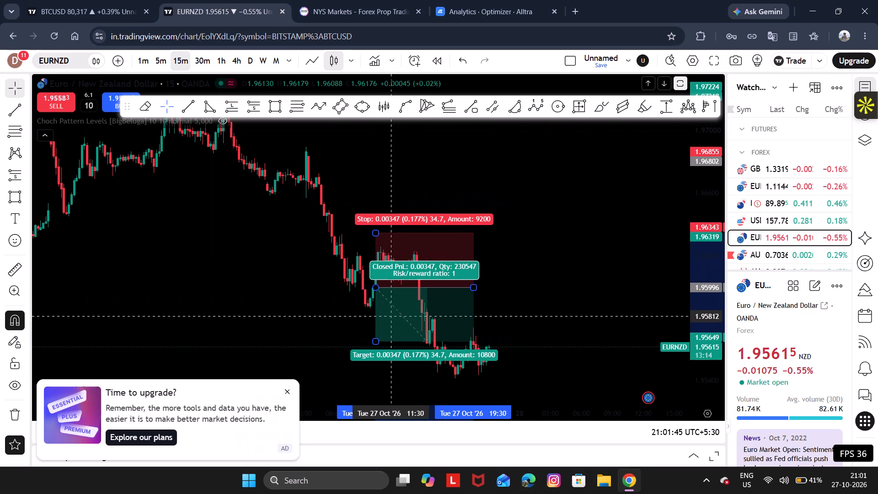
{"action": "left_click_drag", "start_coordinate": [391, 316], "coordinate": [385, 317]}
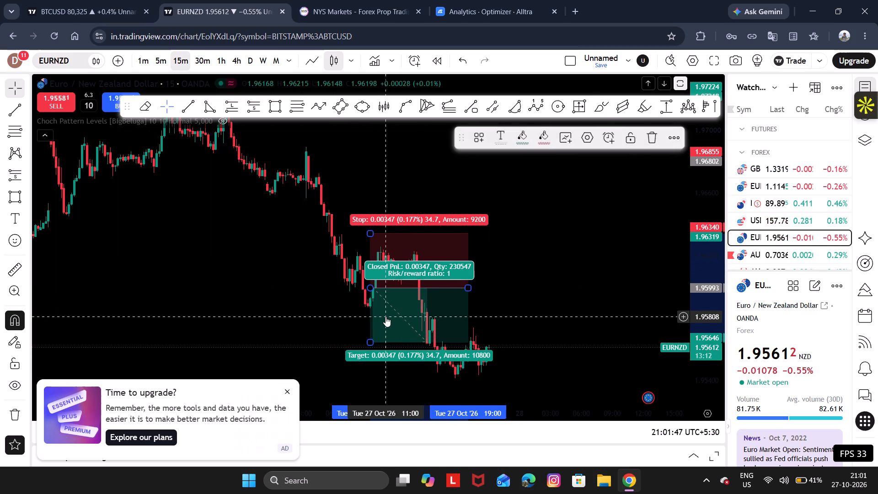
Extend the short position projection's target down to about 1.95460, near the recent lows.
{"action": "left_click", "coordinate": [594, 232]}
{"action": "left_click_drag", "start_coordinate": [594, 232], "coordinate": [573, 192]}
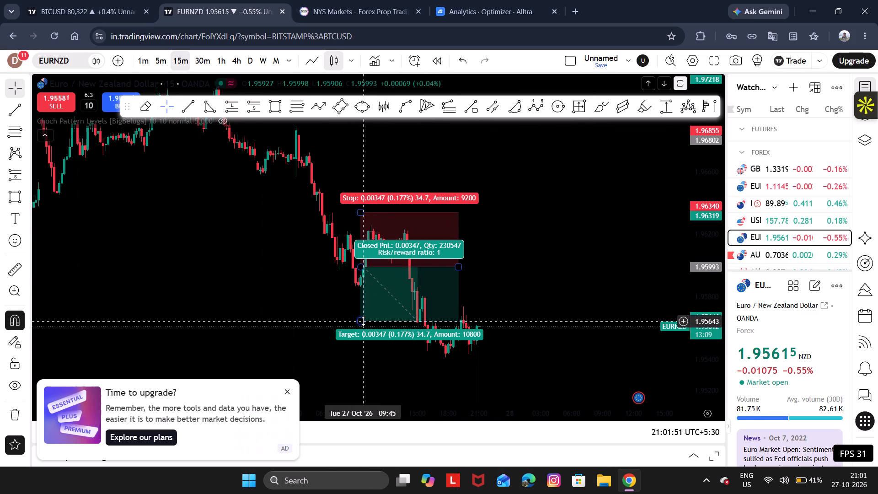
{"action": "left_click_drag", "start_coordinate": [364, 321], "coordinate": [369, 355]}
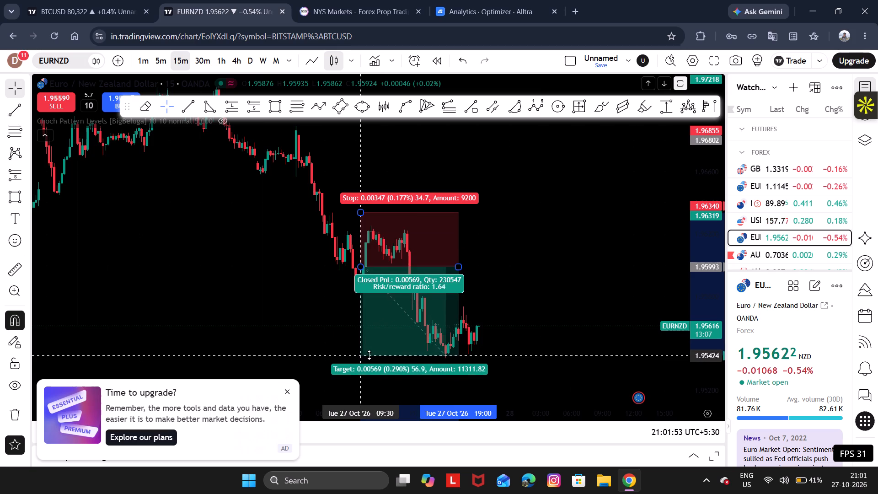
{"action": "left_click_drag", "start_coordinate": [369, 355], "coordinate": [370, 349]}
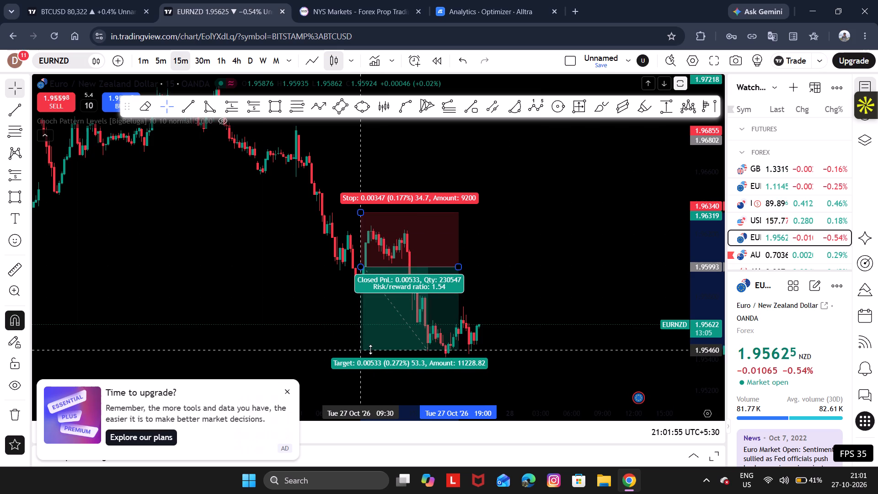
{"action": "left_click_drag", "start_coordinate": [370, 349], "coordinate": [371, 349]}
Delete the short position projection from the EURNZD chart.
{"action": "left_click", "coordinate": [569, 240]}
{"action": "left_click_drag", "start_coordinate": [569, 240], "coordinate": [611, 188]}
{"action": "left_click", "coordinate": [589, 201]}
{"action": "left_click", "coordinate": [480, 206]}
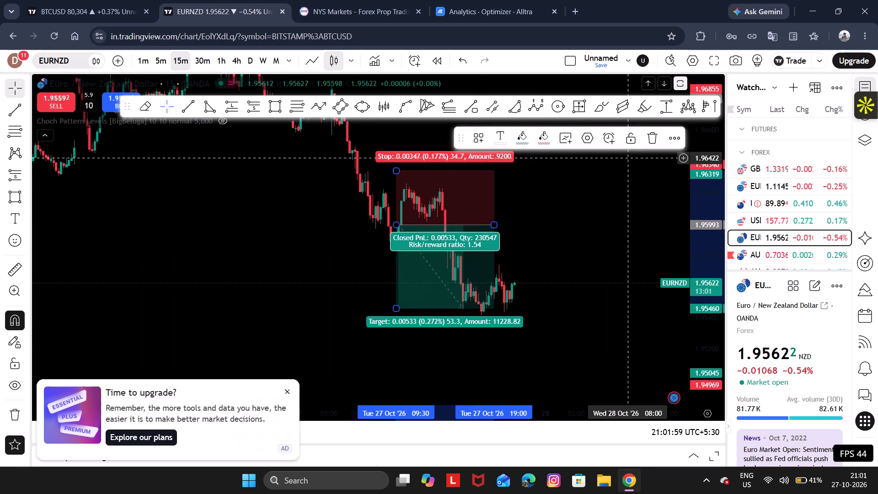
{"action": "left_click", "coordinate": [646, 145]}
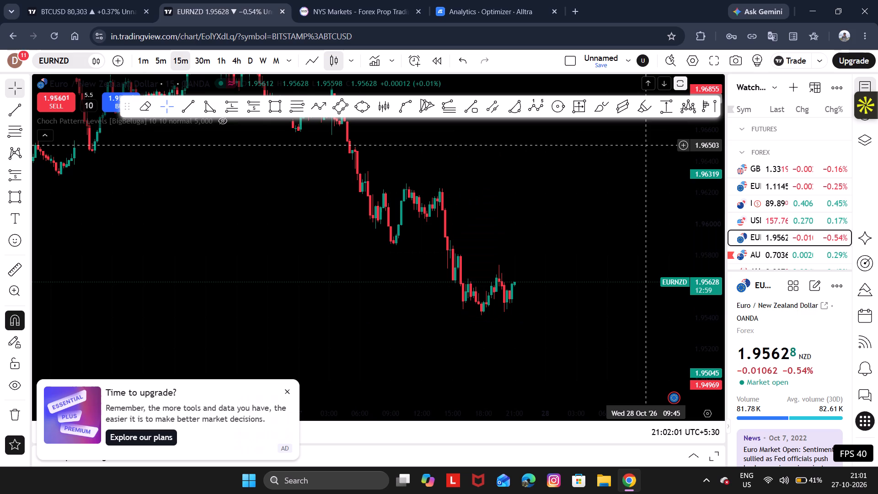
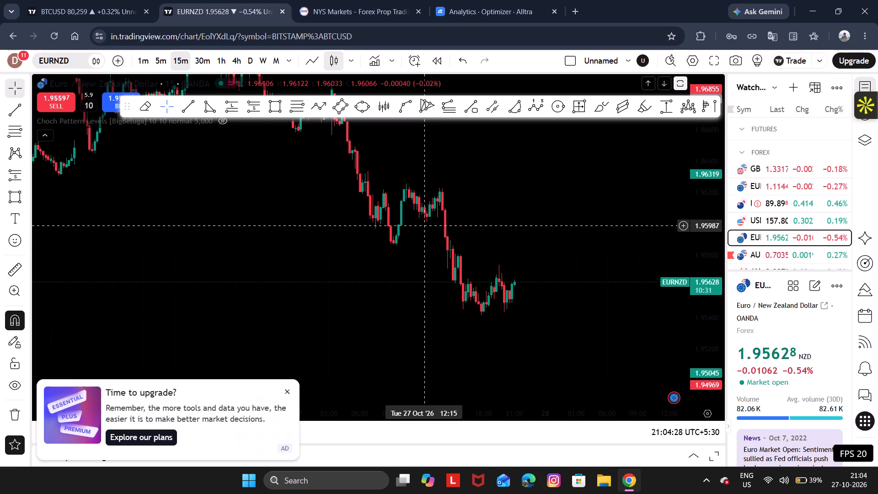
Draw a short position projection on the EURNZD chart at the 07:30 candle, with entry at about 1.9604.
{"action": "left_click", "coordinate": [400, 217]}
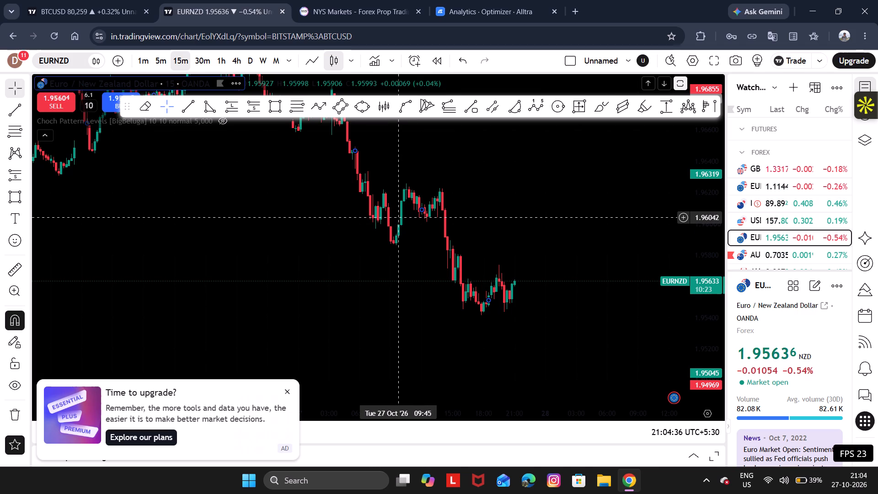
{"action": "left_click", "coordinate": [260, 96]}
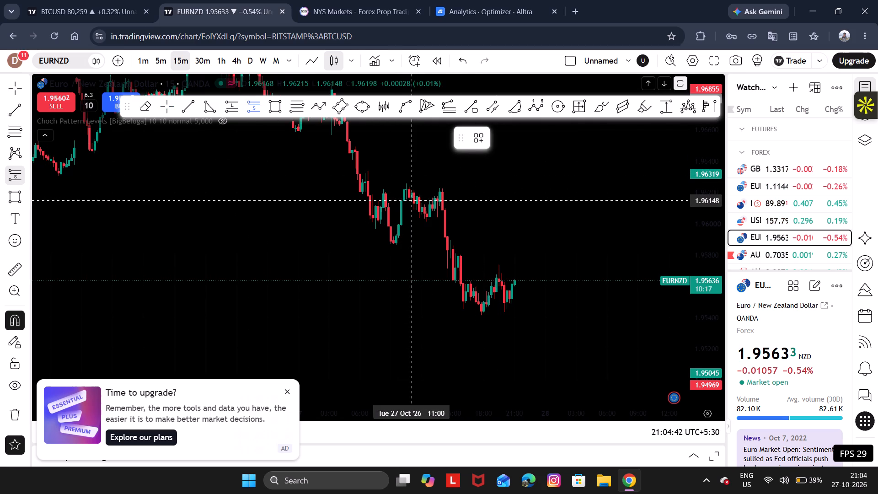
{"action": "left_click", "coordinate": [376, 220]}
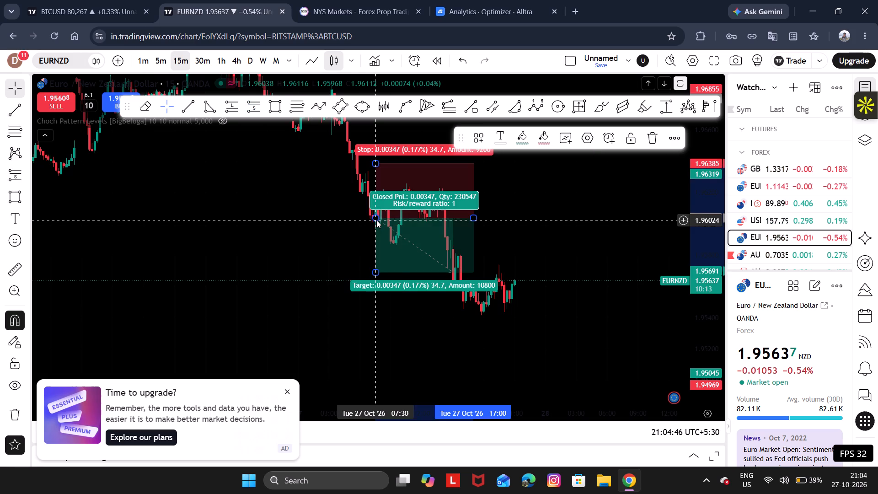
Move the short position projection so it starts at the 09:45 candle, with entry at about 1.96027.
{"action": "left_click_drag", "start_coordinate": [401, 199], "coordinate": [422, 200]}
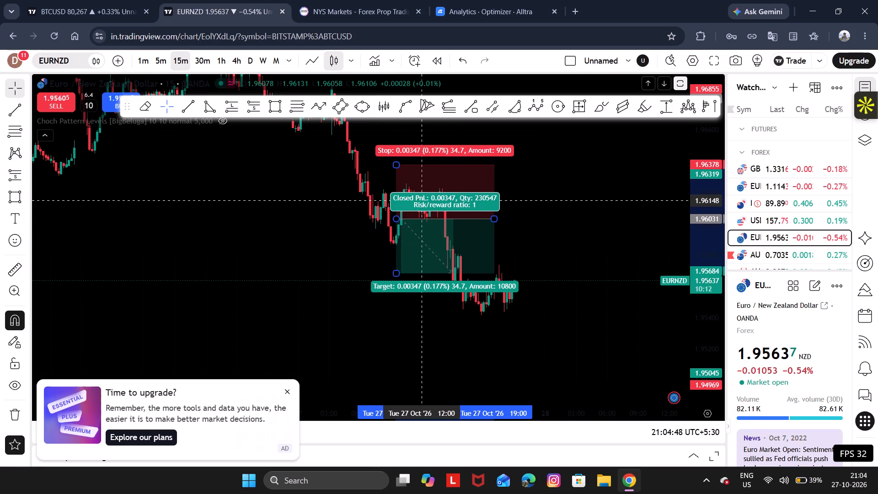
{"action": "left_click_drag", "start_coordinate": [422, 200], "coordinate": [423, 201]}
{"action": "left_click", "coordinate": [521, 193]}
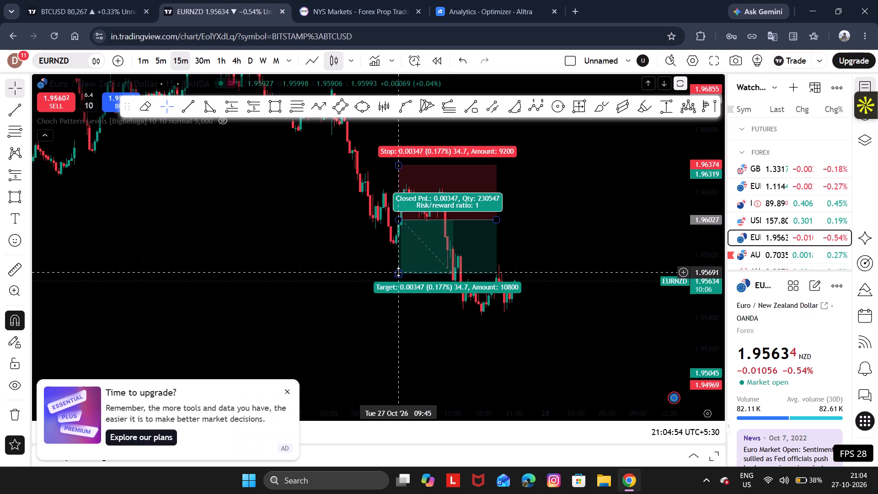
Extend the short position projection's target down to about 1.95416, at the recent swing low.
{"action": "left_click_drag", "start_coordinate": [398, 272], "coordinate": [412, 309]}
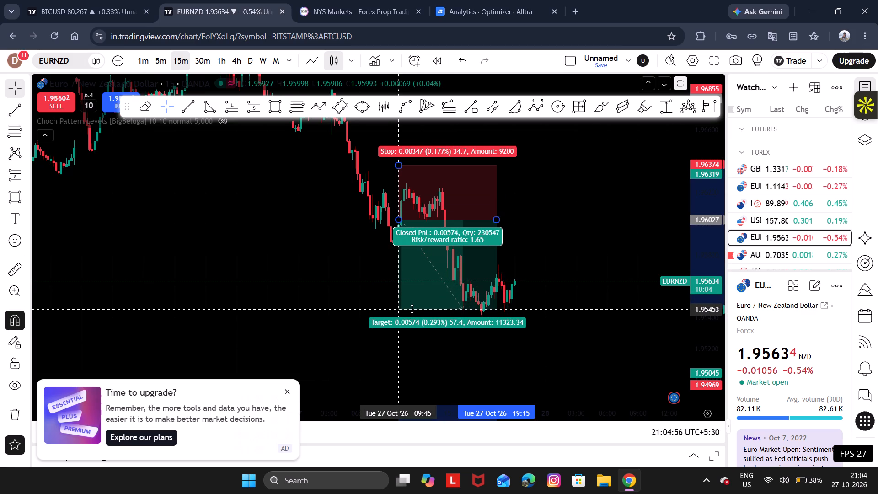
{"action": "left_click_drag", "start_coordinate": [412, 309], "coordinate": [413, 310]}
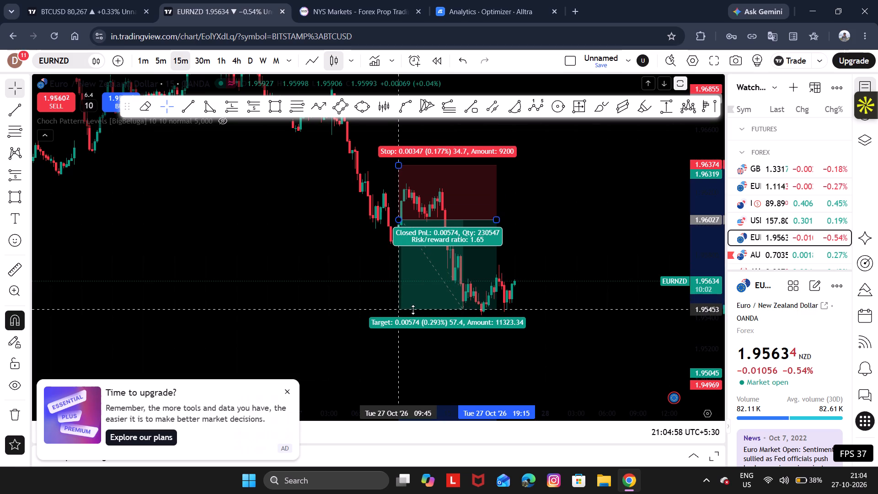
{"action": "left_click_drag", "start_coordinate": [413, 310], "coordinate": [416, 310]}
{"action": "left_click", "coordinate": [416, 310]}
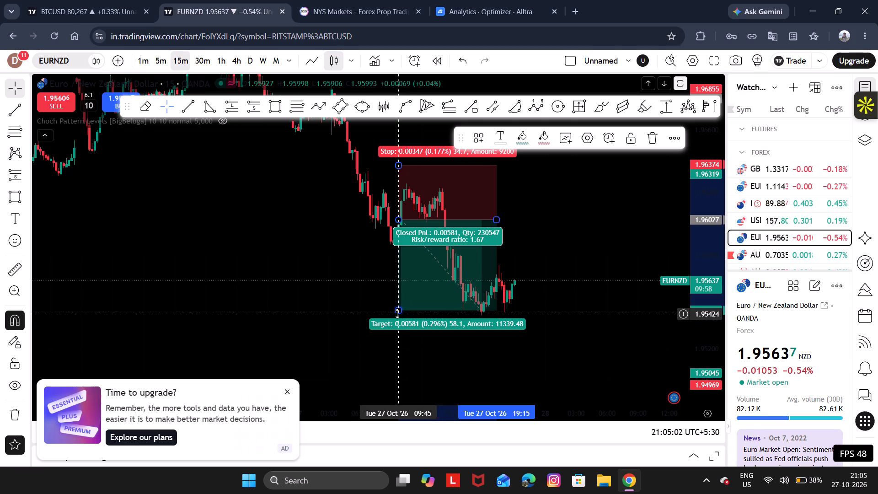
{"action": "left_click_drag", "start_coordinate": [396, 314], "coordinate": [401, 317]}
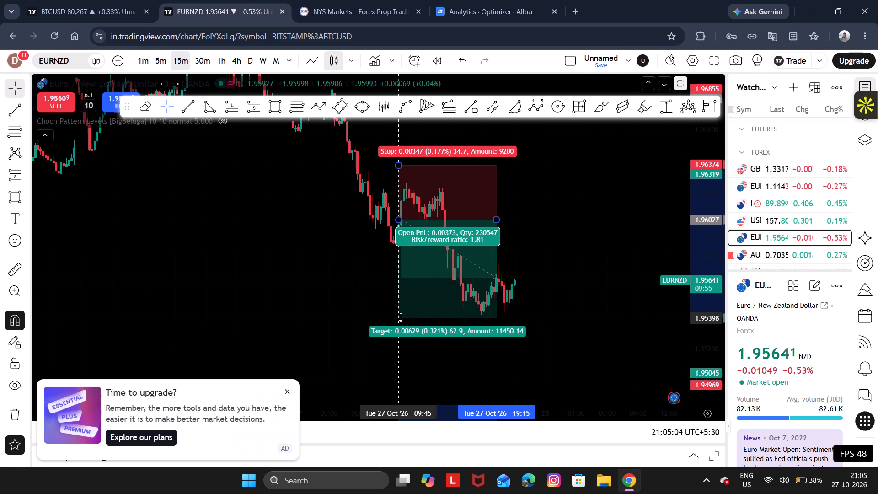
{"action": "left_click_drag", "start_coordinate": [401, 317], "coordinate": [402, 315]}
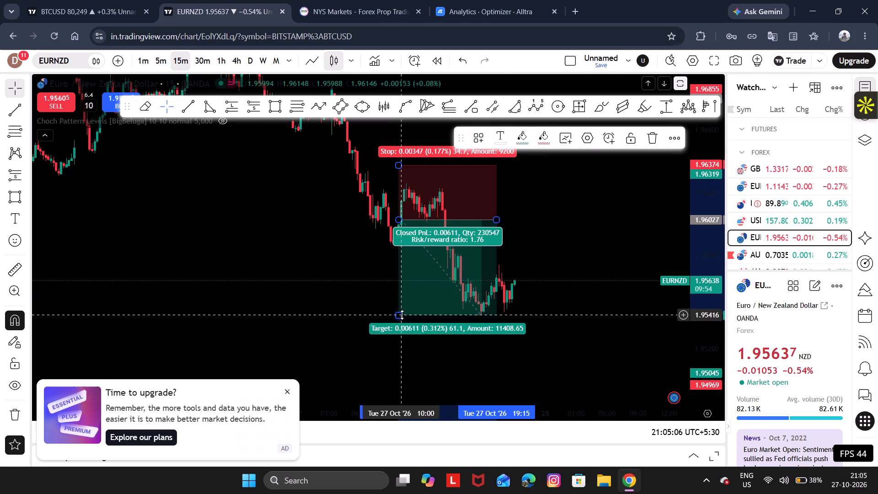
{"action": "left_click", "coordinate": [590, 238]}
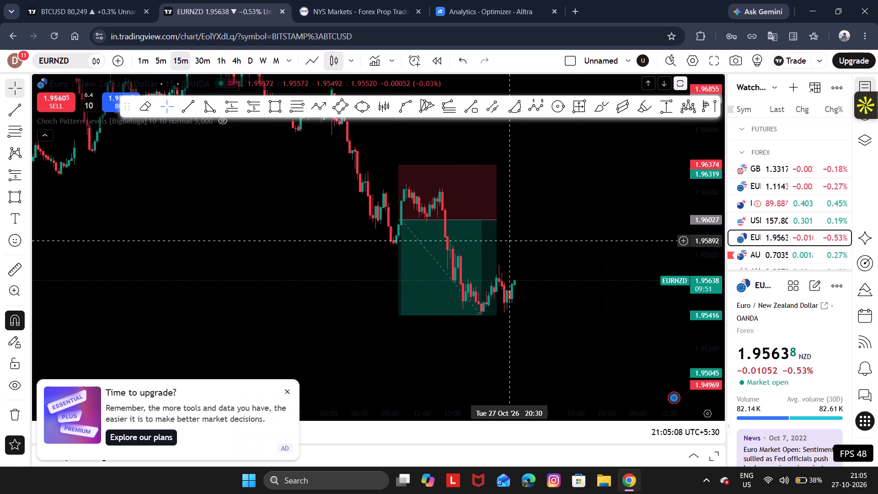
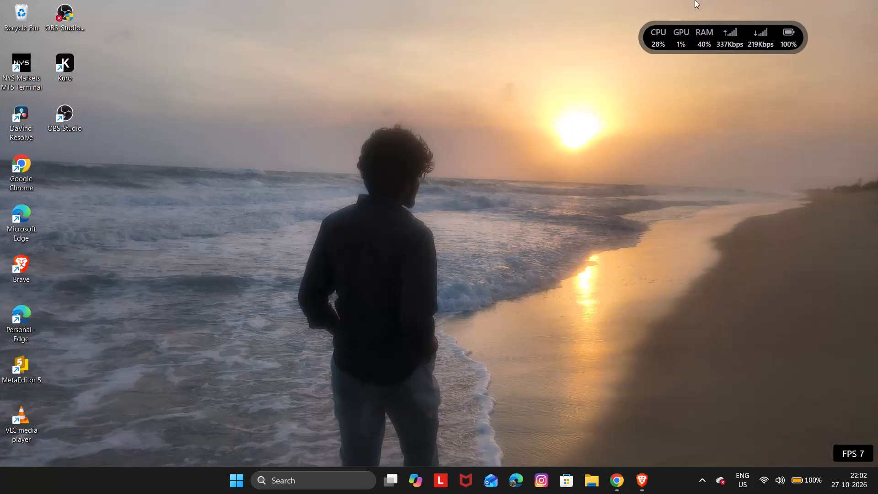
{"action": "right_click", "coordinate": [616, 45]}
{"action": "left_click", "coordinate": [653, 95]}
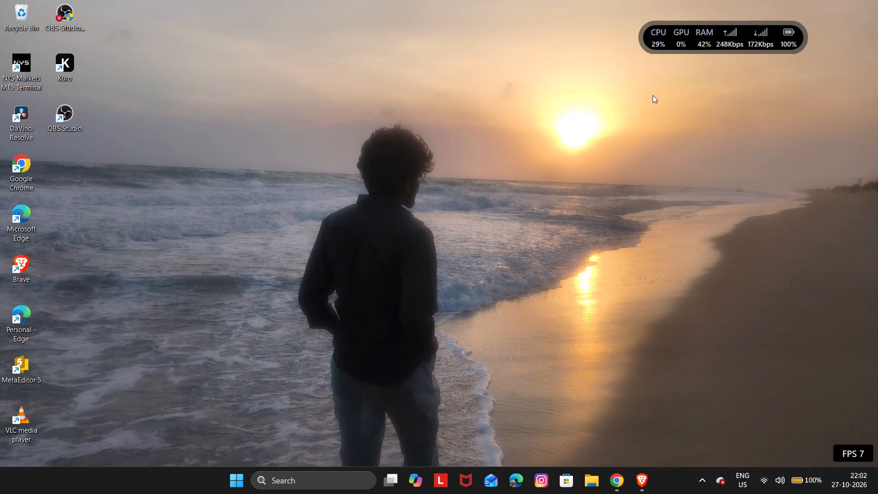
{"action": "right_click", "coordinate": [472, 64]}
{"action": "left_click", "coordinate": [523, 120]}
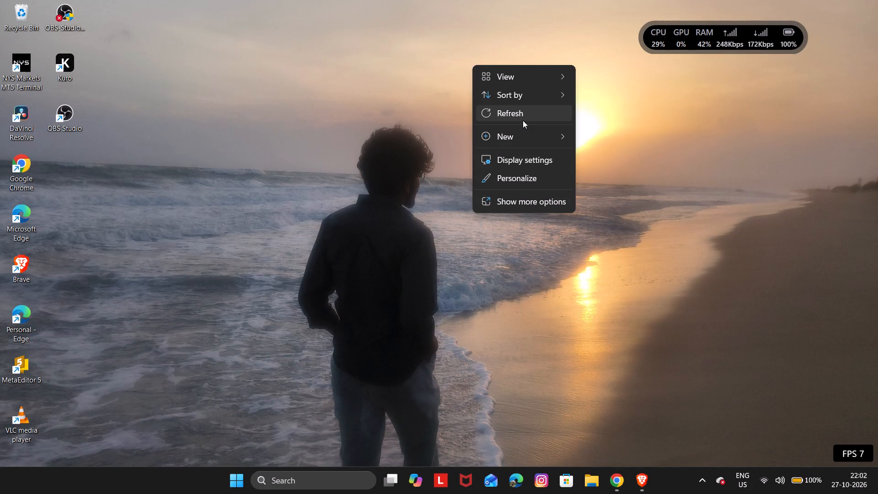
Launch Google Chrome from the desktop, maximize its window, and open the trading view shortcut on the new tab page.
{"action": "double_click", "coordinate": [27, 166]}
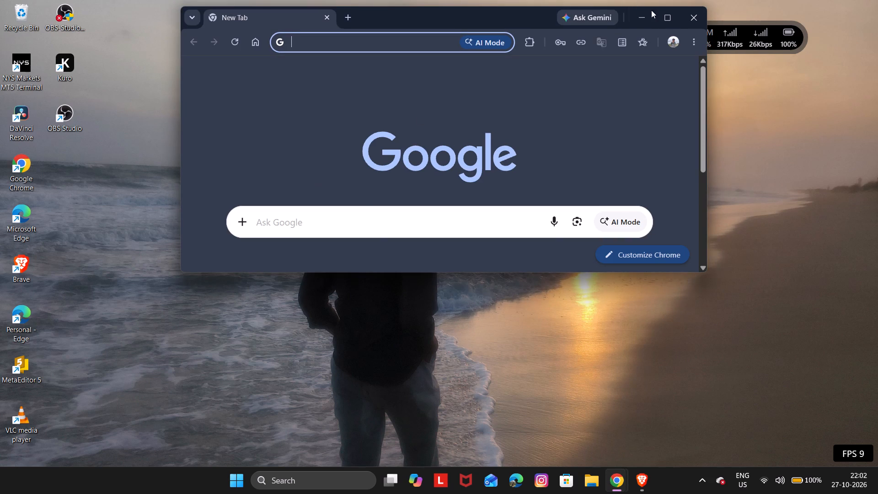
{"action": "left_click", "coordinate": [658, 12]}
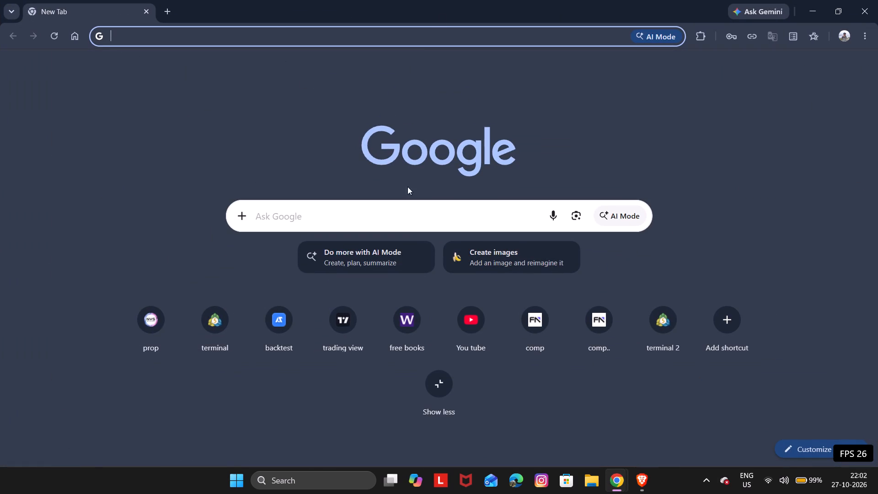
{"action": "left_click", "coordinate": [340, 343]}
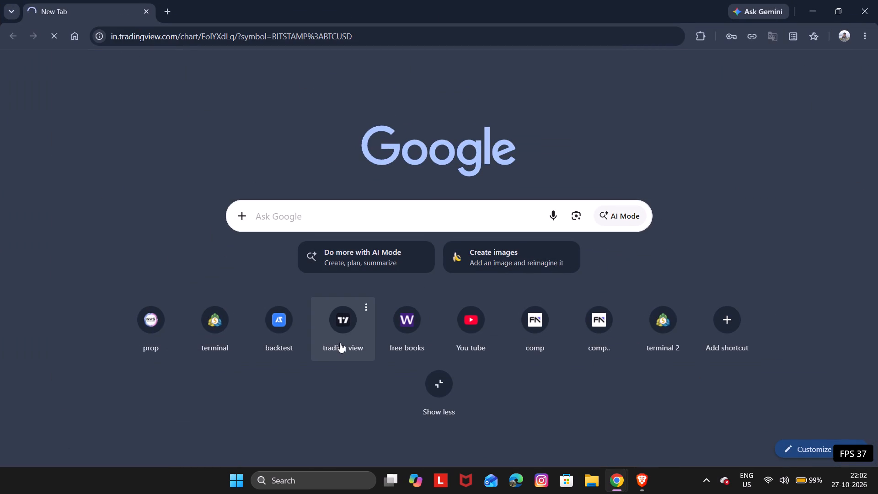
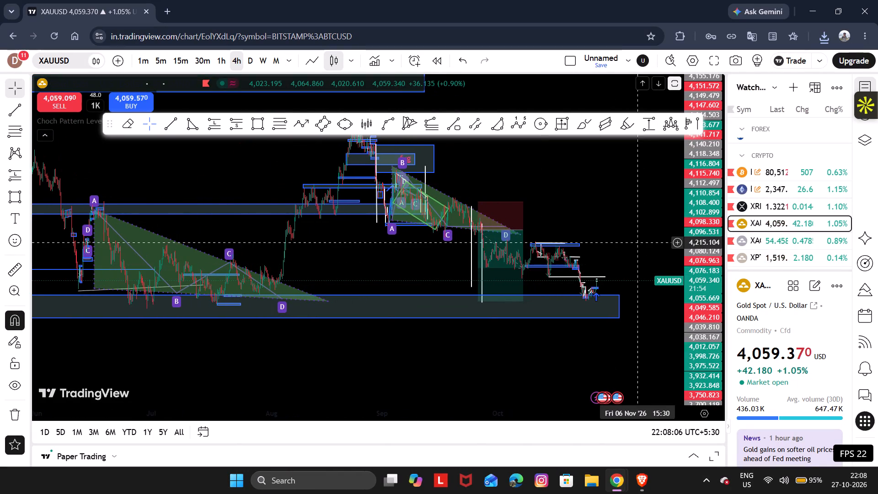
Switch the XAUUSD chart from the 4-hour to the 15-minute timeframe.
{"action": "left_click_drag", "start_coordinate": [638, 242], "coordinate": [480, 299]}
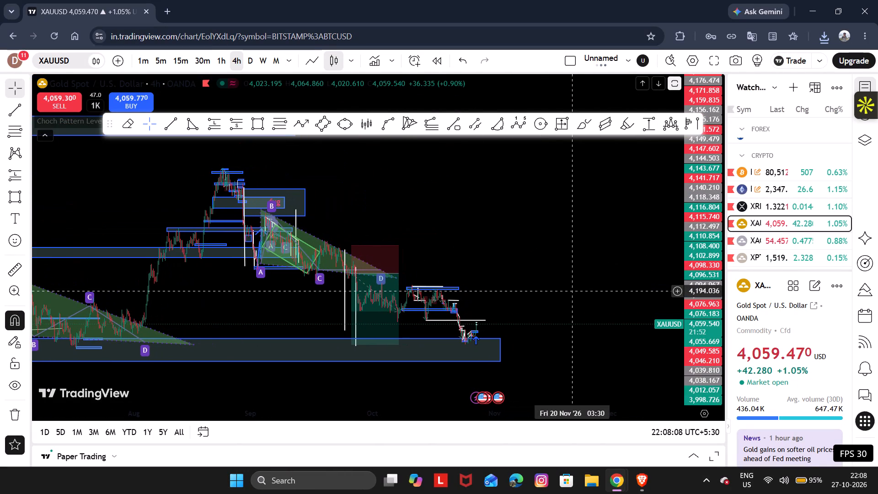
{"action": "left_click_drag", "start_coordinate": [700, 363], "coordinate": [678, 164]}
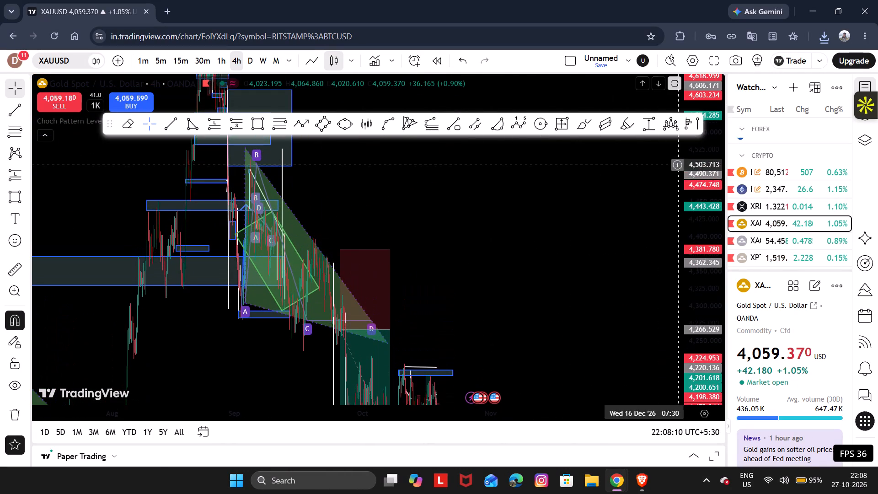
{"action": "left_click_drag", "start_coordinate": [536, 290], "coordinate": [385, 207]}
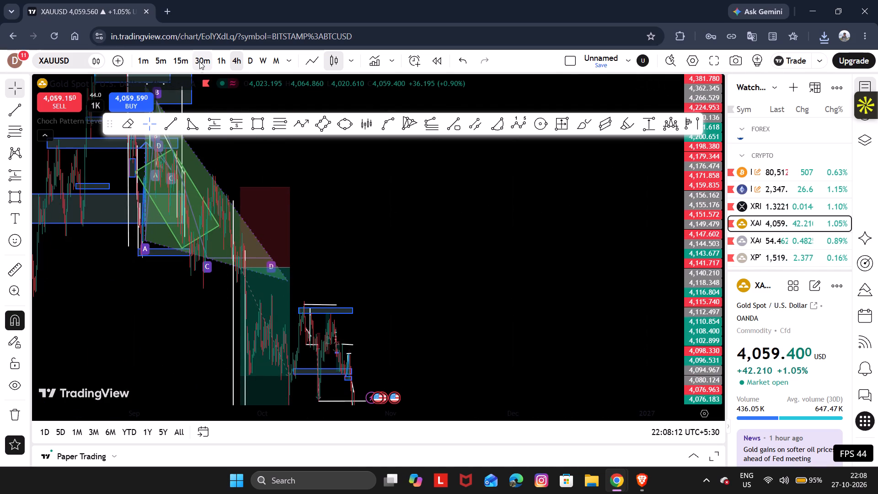
{"action": "left_click", "coordinate": [199, 61]}
{"action": "left_click", "coordinate": [175, 53]}
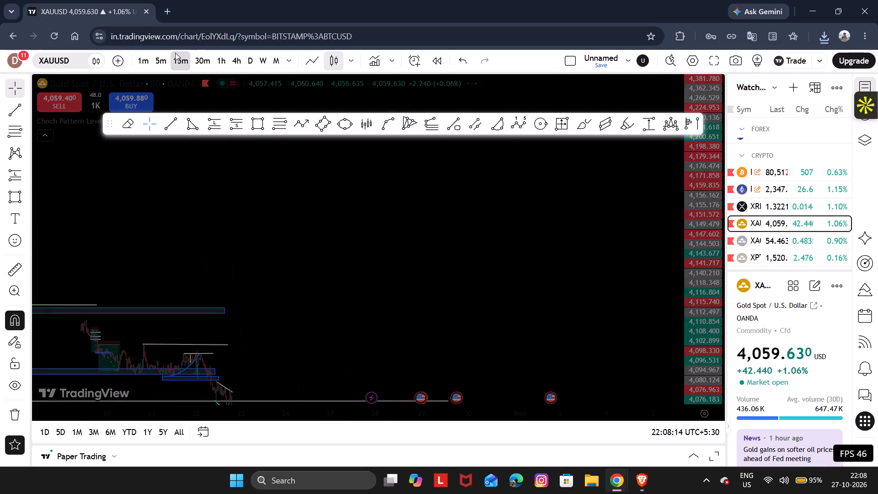
Examine the latest XAUUSD price action on the 15-minute chart against the marked zones, trend lines and horizontal levels.
{"action": "left_click_drag", "start_coordinate": [285, 214], "coordinate": [204, 135]}
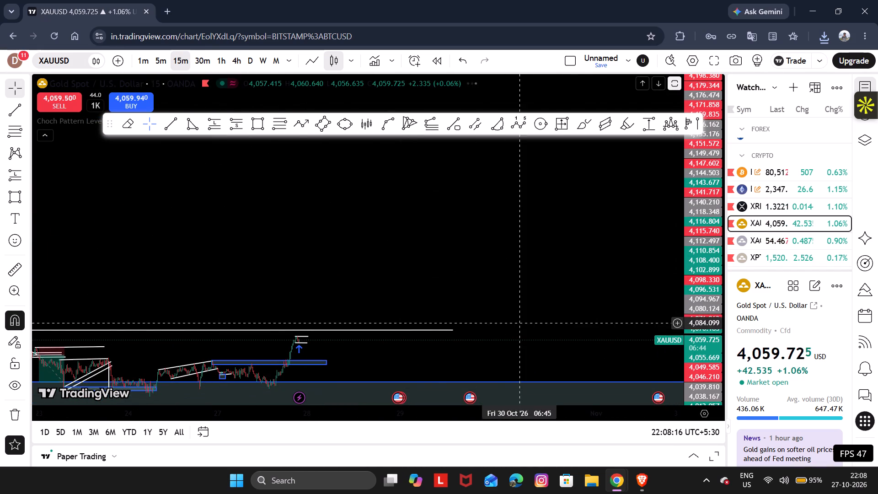
{"action": "double_click", "coordinate": [696, 364]}
{"action": "left_click_drag", "start_coordinate": [441, 299], "coordinate": [516, 417]}
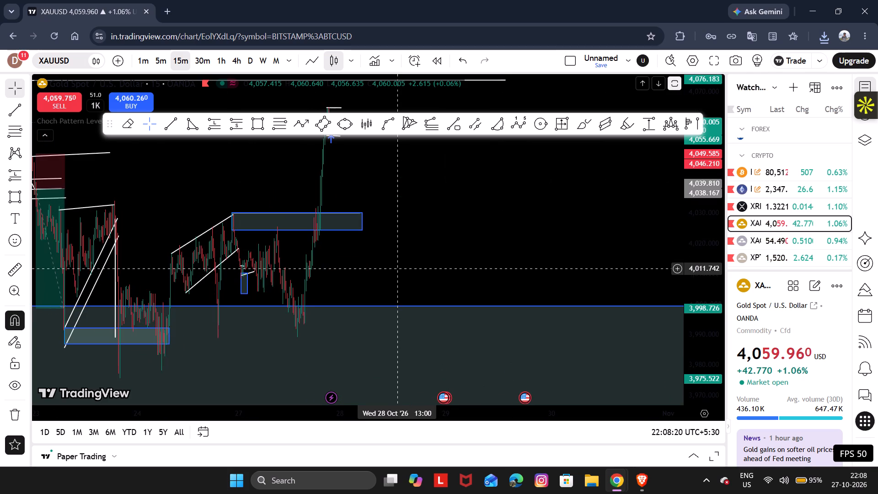
{"action": "left_click_drag", "start_coordinate": [386, 231], "coordinate": [423, 355]}
{"action": "left_click_drag", "start_coordinate": [386, 238], "coordinate": [407, 312]}
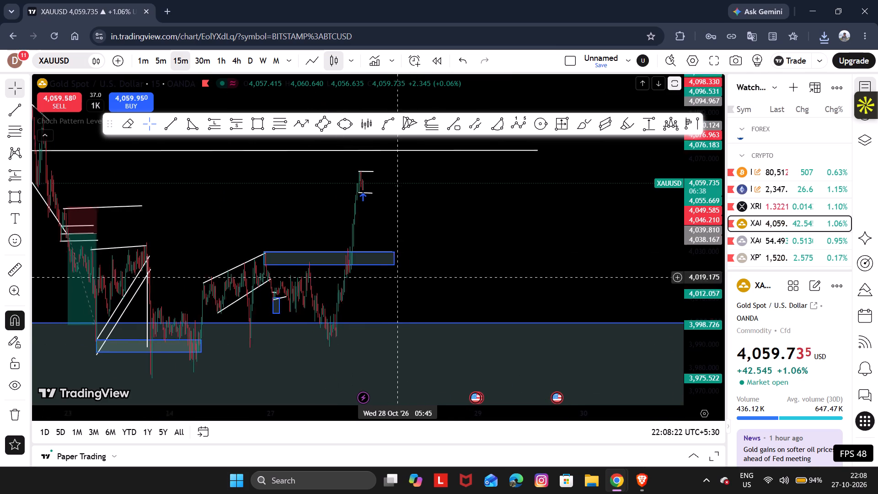
{"action": "left_click_drag", "start_coordinate": [407, 312], "coordinate": [408, 319]}
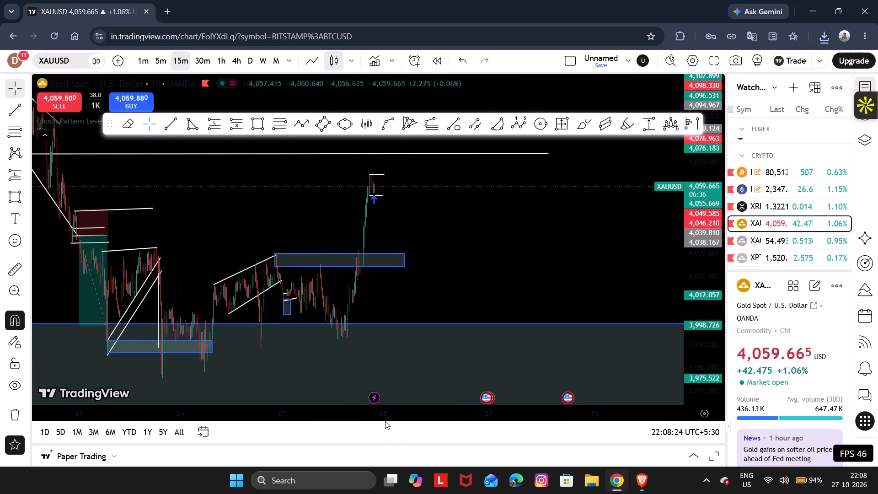
{"action": "left_click_drag", "start_coordinate": [388, 417], "coordinate": [154, 389]}
{"action": "left_click_drag", "start_coordinate": [215, 226], "coordinate": [463, 365]}
{"action": "left_click_drag", "start_coordinate": [438, 248], "coordinate": [422, 362]}
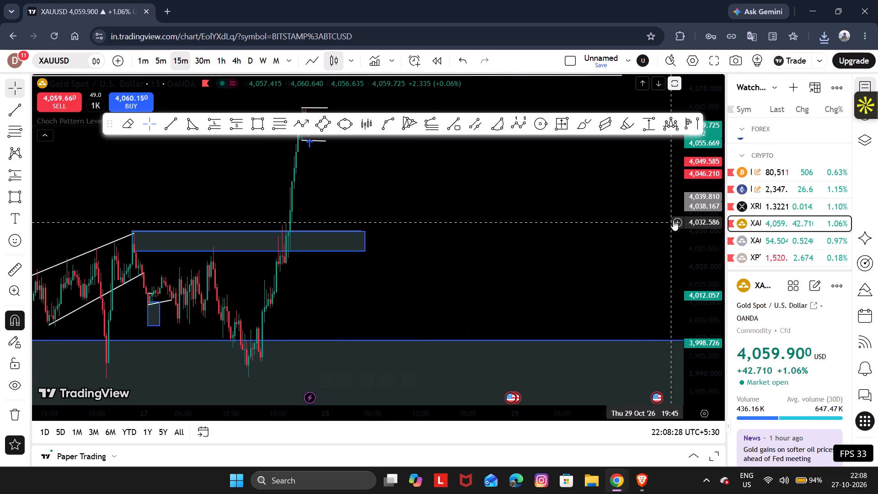
{"action": "left_click_drag", "start_coordinate": [689, 213], "coordinate": [686, 253]}
{"action": "left_click_drag", "start_coordinate": [547, 241], "coordinate": [552, 322]}
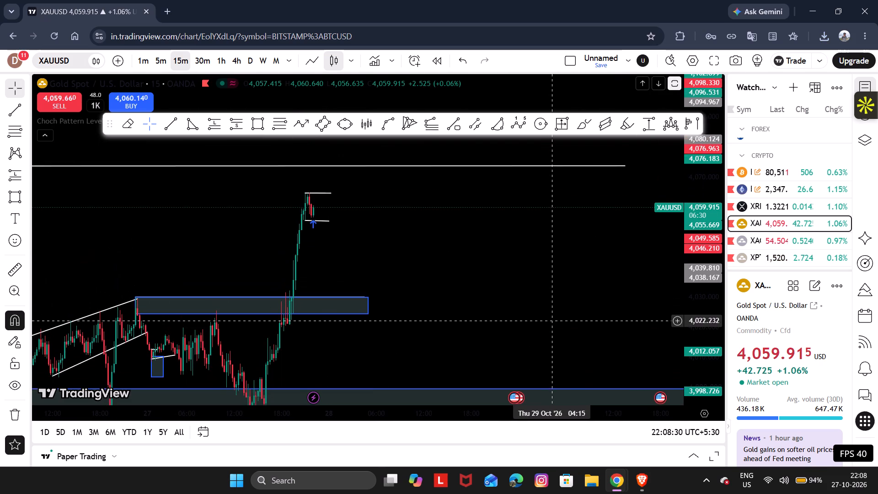
{"action": "left_click_drag", "start_coordinate": [552, 322], "coordinate": [553, 328]}
{"action": "left_click_drag", "start_coordinate": [367, 418], "coordinate": [220, 413]}
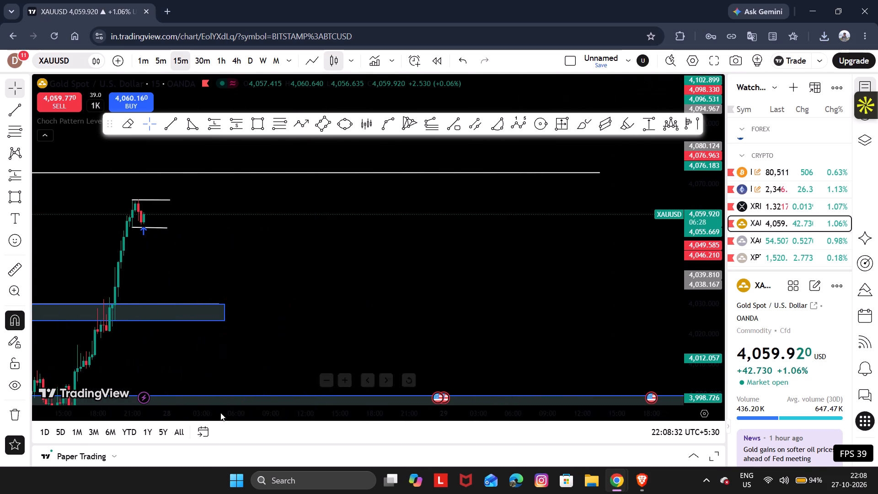
{"action": "left_click_drag", "start_coordinate": [280, 278], "coordinate": [425, 321]}
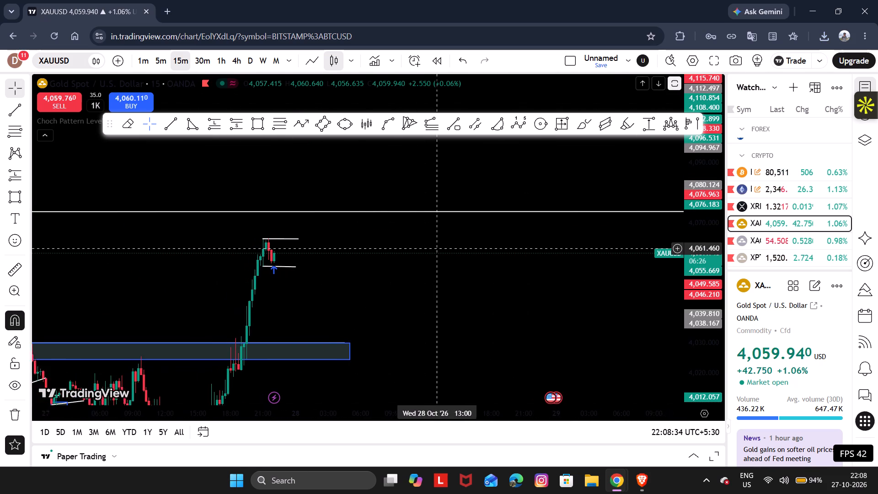
{"action": "left_click_drag", "start_coordinate": [412, 302], "coordinate": [509, 245]}
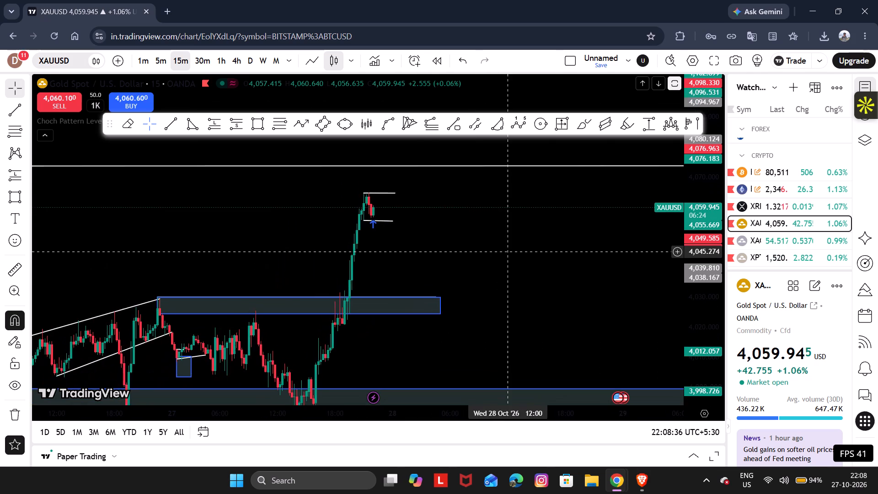
{"action": "left_click_drag", "start_coordinate": [509, 245], "coordinate": [507, 247]}
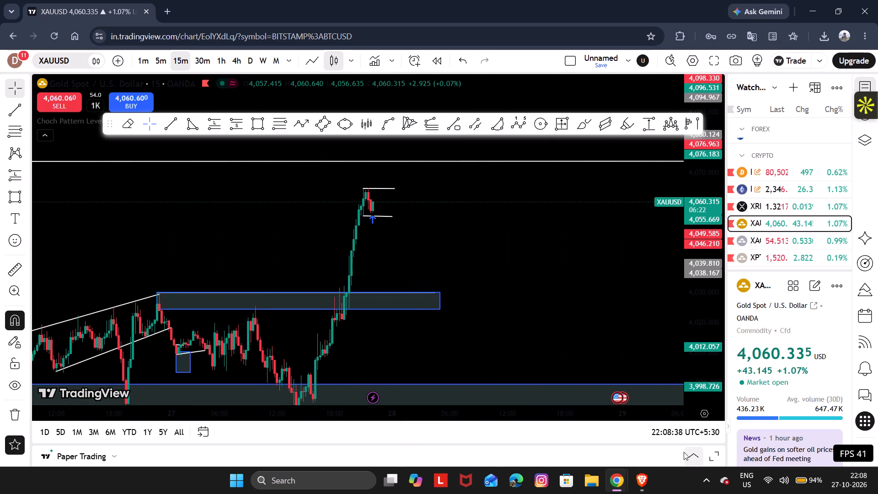
Expand the Paper Trading balance history and capture a rectangular screenshot of the 2026-10-27 XAUUSD closed short entry with its column headings.
{"action": "left_click", "coordinate": [684, 451]}
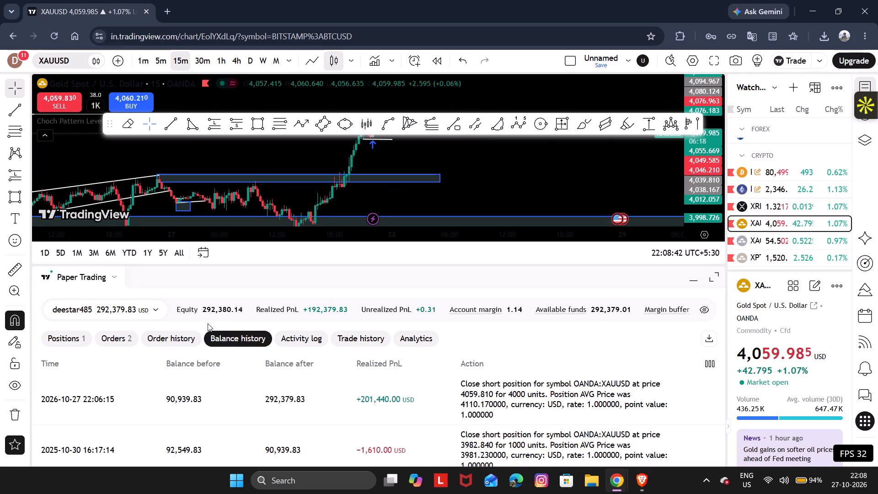
{"action": "key", "text": "Print"}
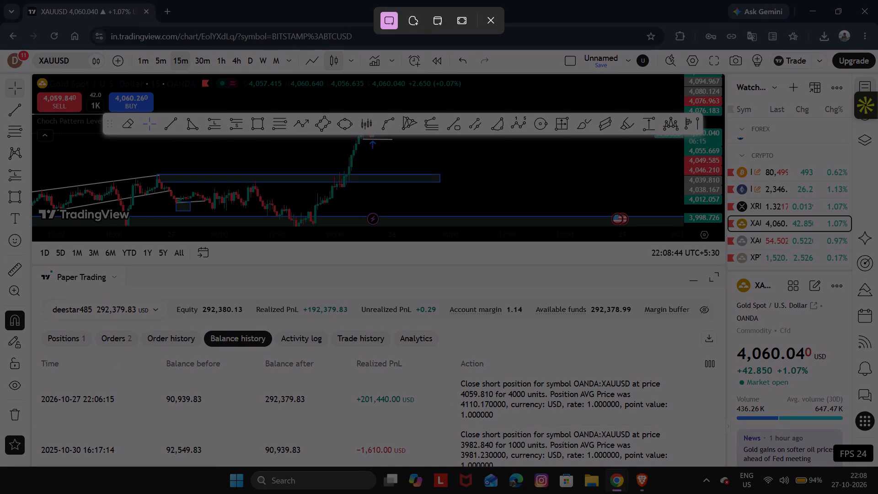
{"action": "left_click", "coordinate": [38, 374]}
{"action": "left_click", "coordinate": [52, 406]}
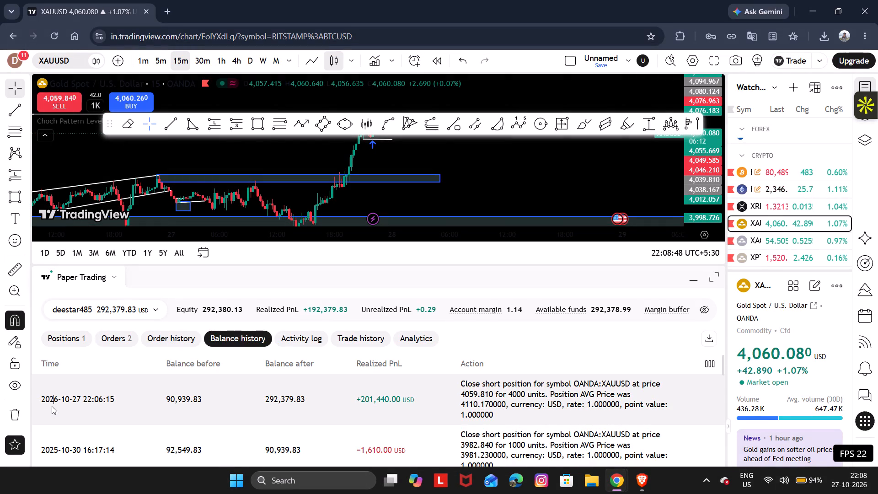
{"action": "left_click", "coordinate": [384, 408]}
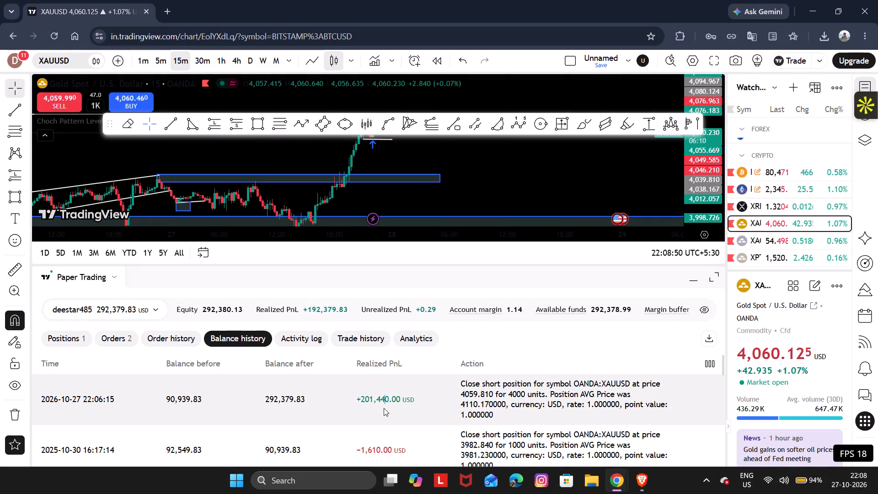
{"action": "left_click", "coordinate": [428, 399]}
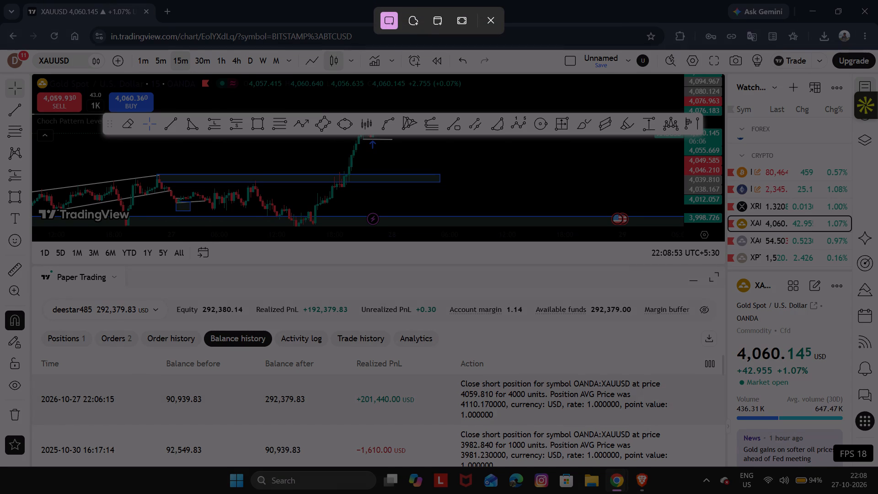
{"action": "left_click_drag", "start_coordinate": [48, 356], "coordinate": [686, 426]}
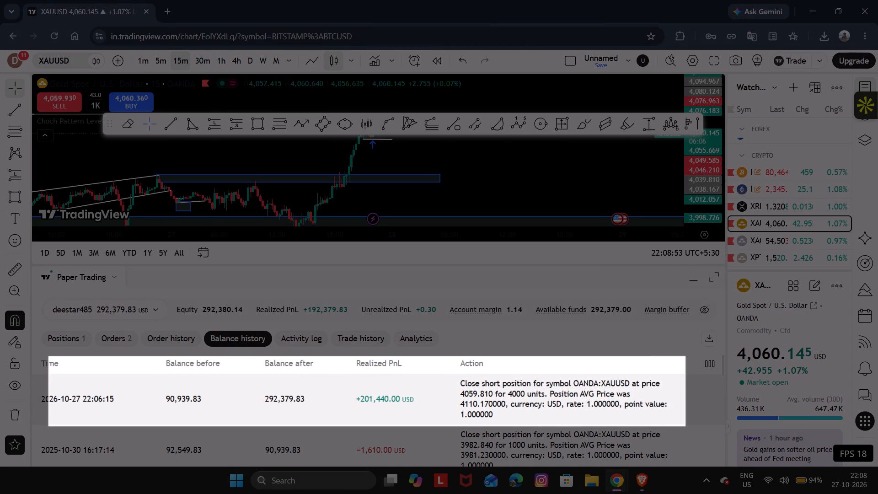
{"action": "left_click_drag", "start_coordinate": [686, 426], "coordinate": [680, 429]}
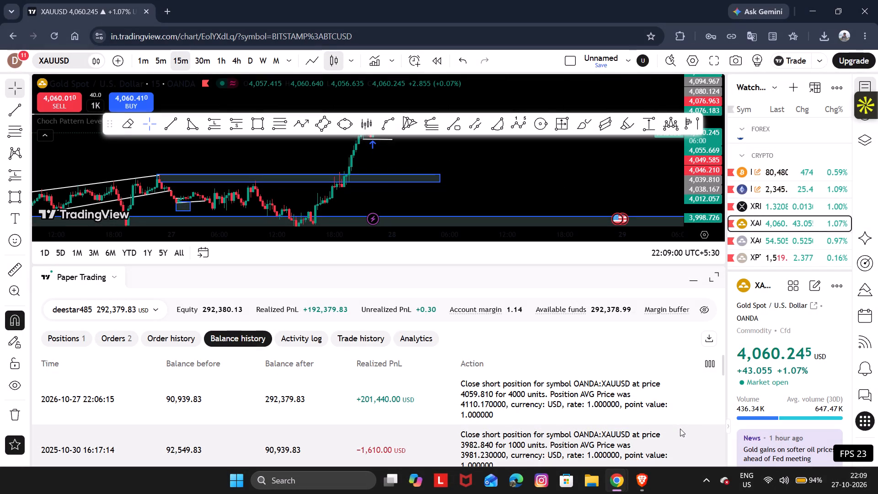
Review the paper account's activity log, trade history, analytics and open positions, and collapse the account details.
{"action": "scroll", "coordinate": [535, 389], "scroll_direction": "up", "scroll_amount": 1}
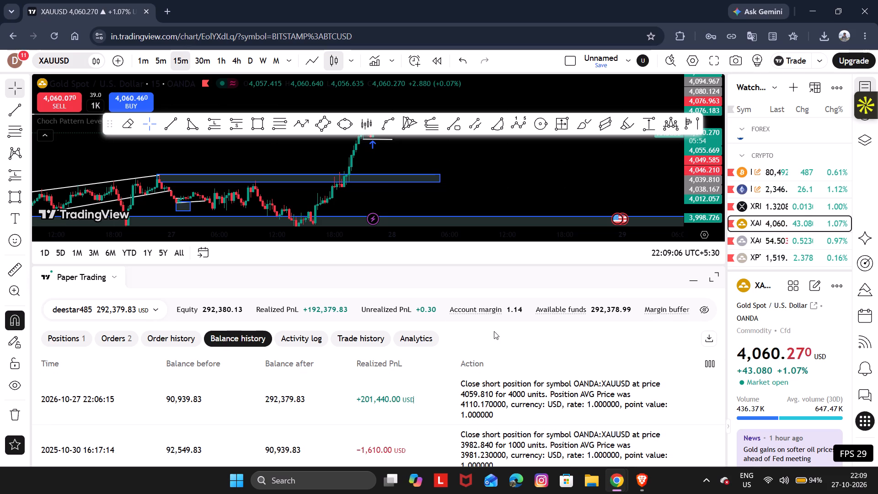
{"action": "left_click", "coordinate": [310, 337]}
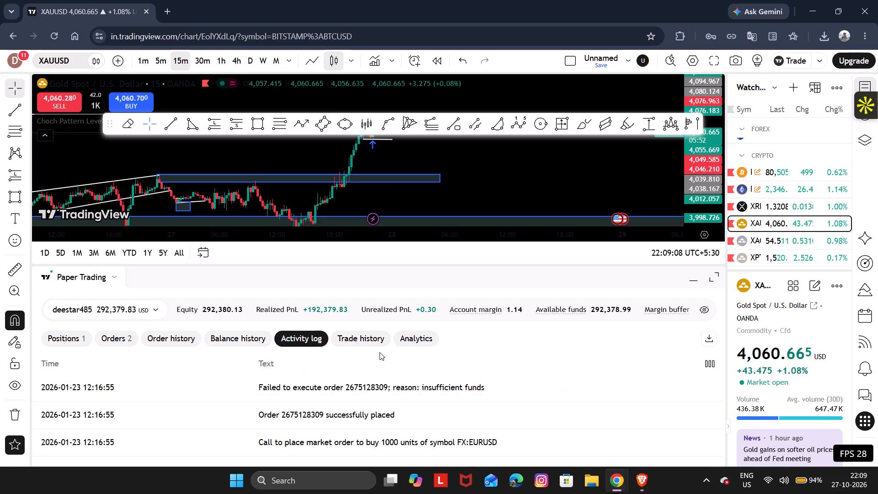
{"action": "left_click", "coordinate": [369, 338]}
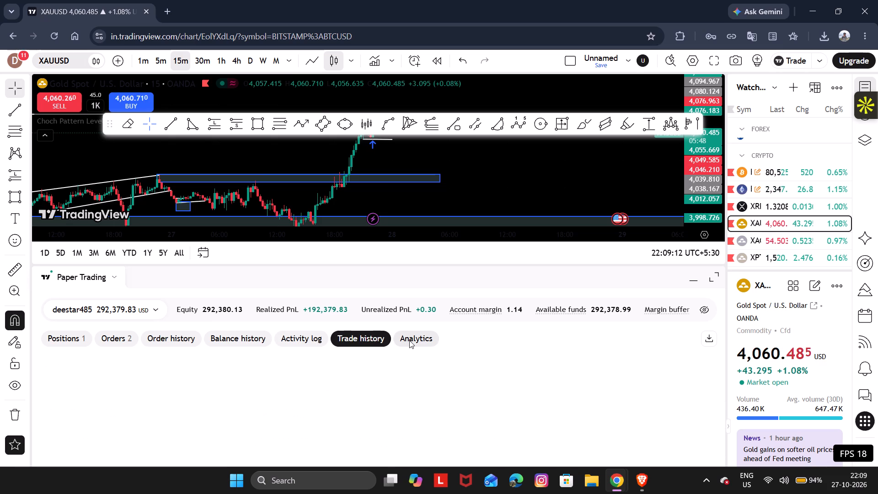
{"action": "left_click", "coordinate": [409, 340]}
{"action": "left_click", "coordinate": [53, 333]}
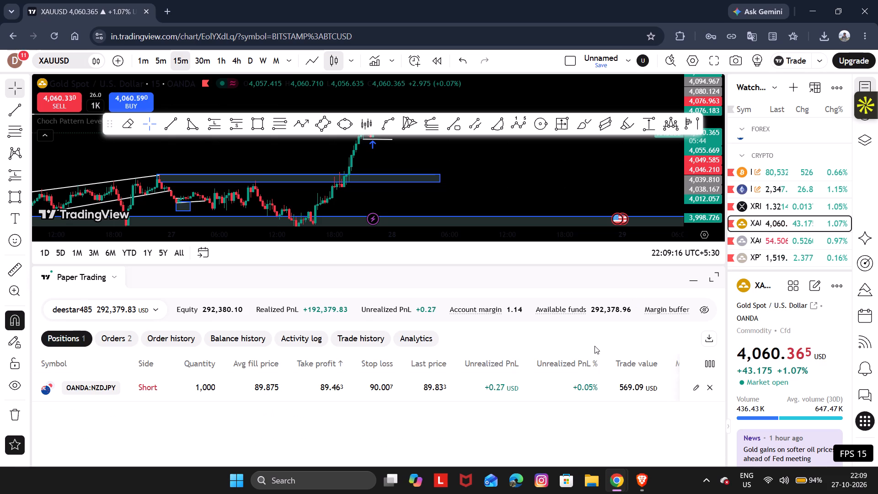
{"action": "left_click", "coordinate": [690, 286]}
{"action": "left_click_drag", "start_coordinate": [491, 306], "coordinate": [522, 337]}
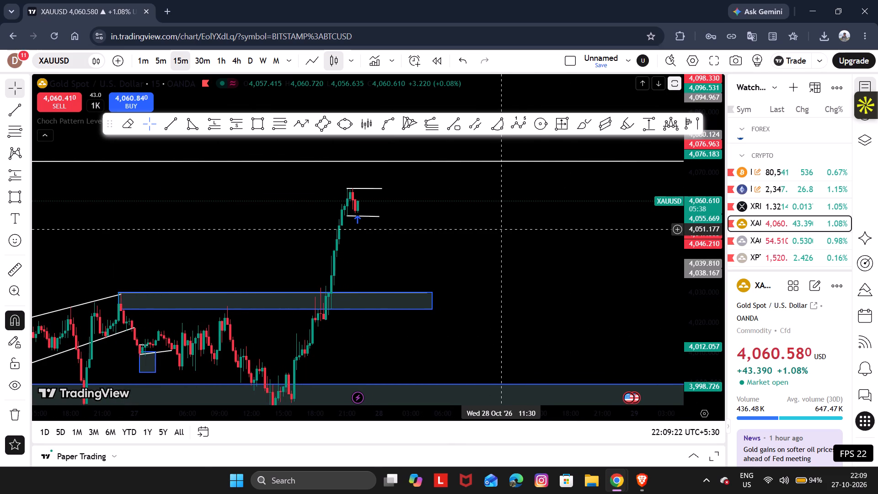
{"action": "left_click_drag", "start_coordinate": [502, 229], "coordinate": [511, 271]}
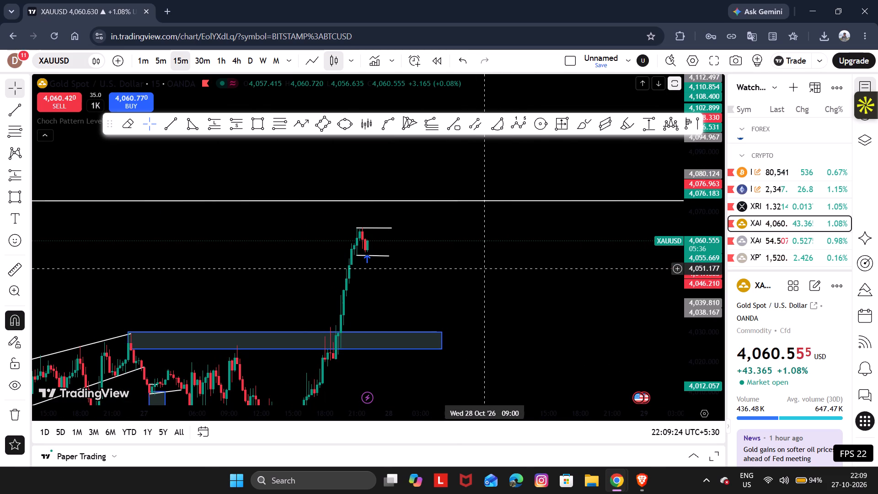
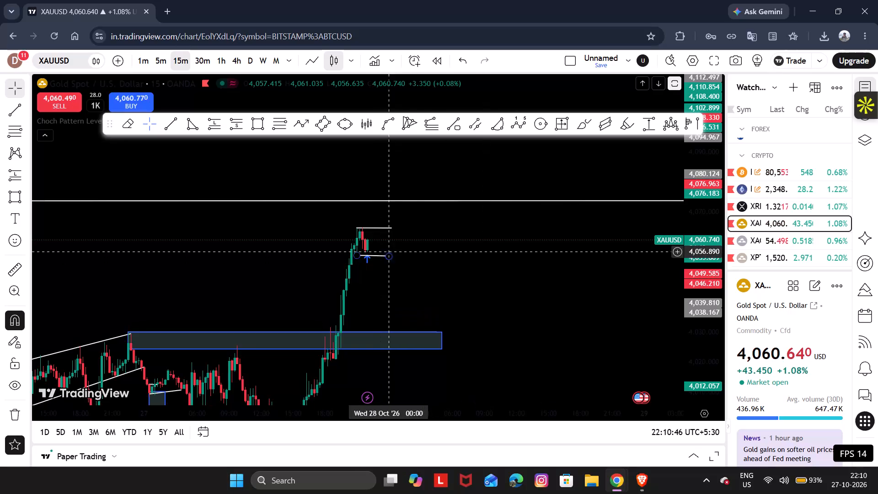
Examine the latest XAUUSD candles between the two short white levels at an enlarged price scale.
{"action": "left_click_drag", "start_coordinate": [472, 285], "coordinate": [460, 285]}
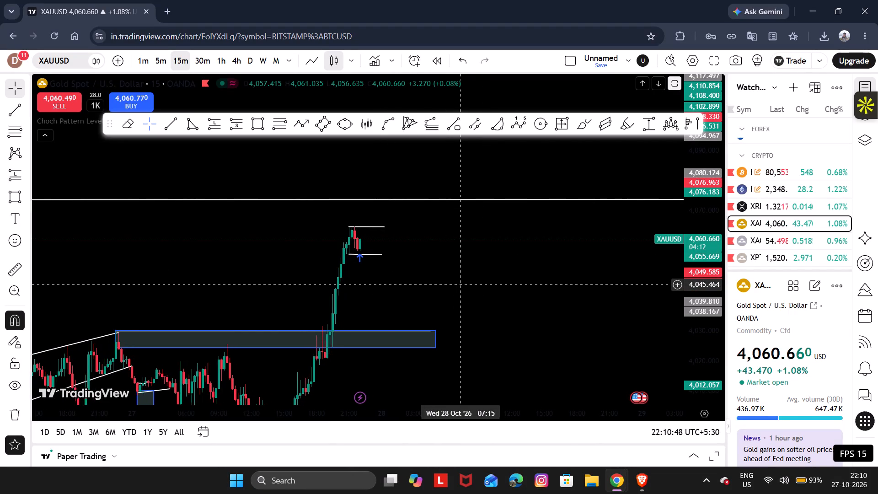
{"action": "left_click_drag", "start_coordinate": [394, 234], "coordinate": [425, 260]}
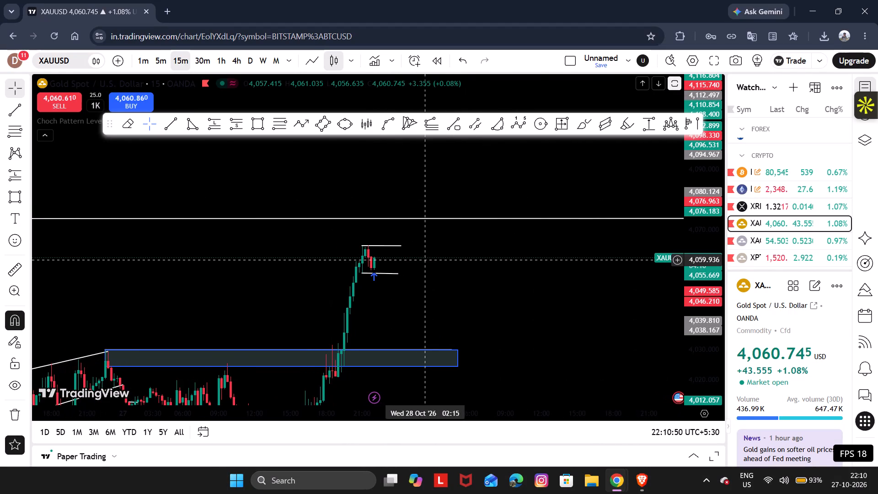
{"action": "left_click_drag", "start_coordinate": [706, 360], "coordinate": [690, 134]}
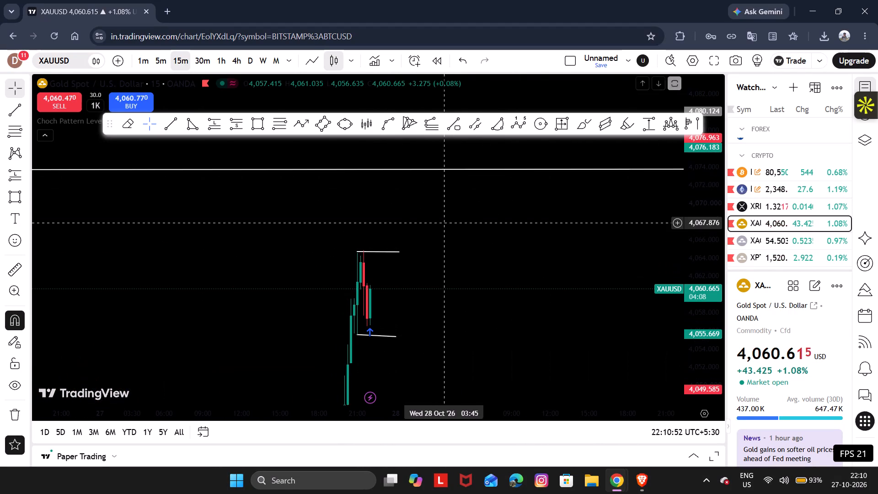
{"action": "left_click_drag", "start_coordinate": [438, 225], "coordinate": [516, 223]}
{"action": "left_click_drag", "start_coordinate": [420, 291], "coordinate": [463, 234]}
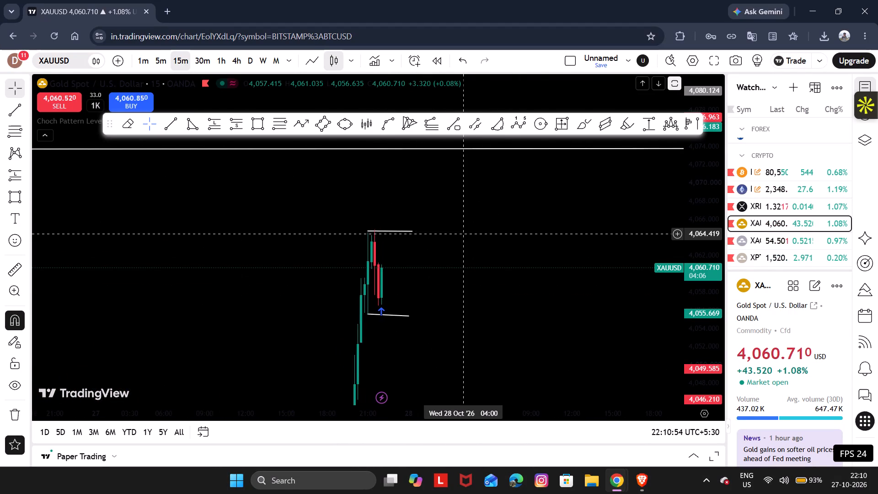
Review the paper account's balance history, activity log and trade history, focusing on the NZDJPY and XAUUSD short trades, and collapse the account details.
{"action": "left_click", "coordinate": [690, 452]}
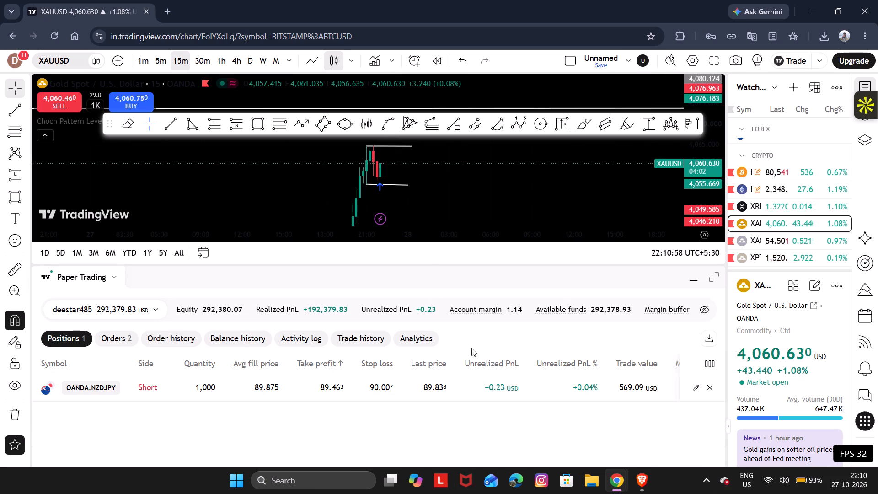
{"action": "left_click", "coordinate": [219, 335]}
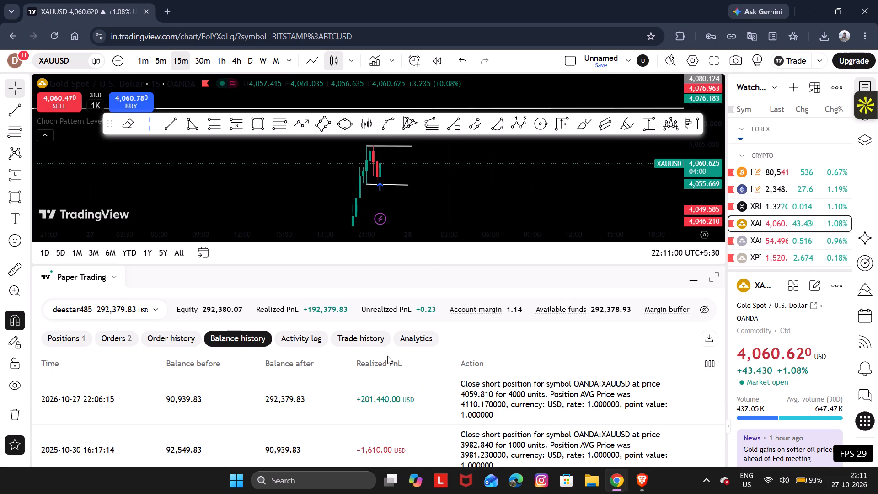
{"action": "left_click", "coordinate": [306, 342]}
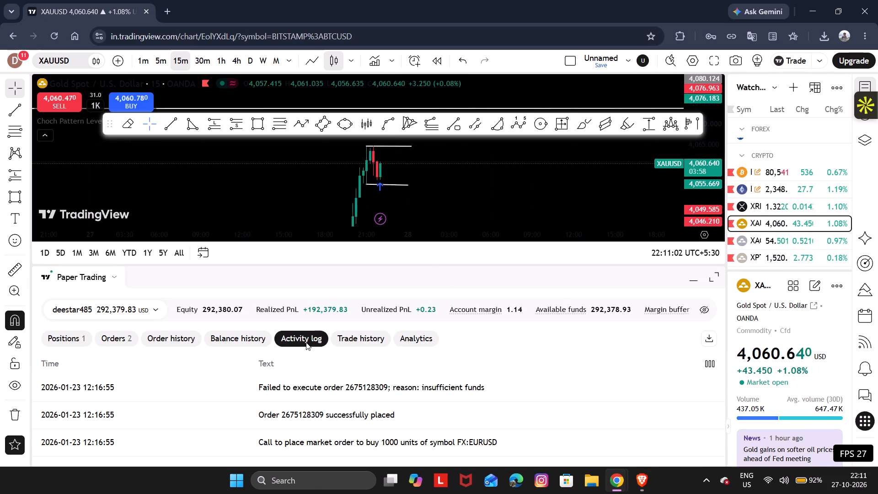
{"action": "left_click", "coordinate": [357, 342]}
{"action": "scroll", "coordinate": [451, 399], "scroll_direction": "right", "scroll_amount": 1}
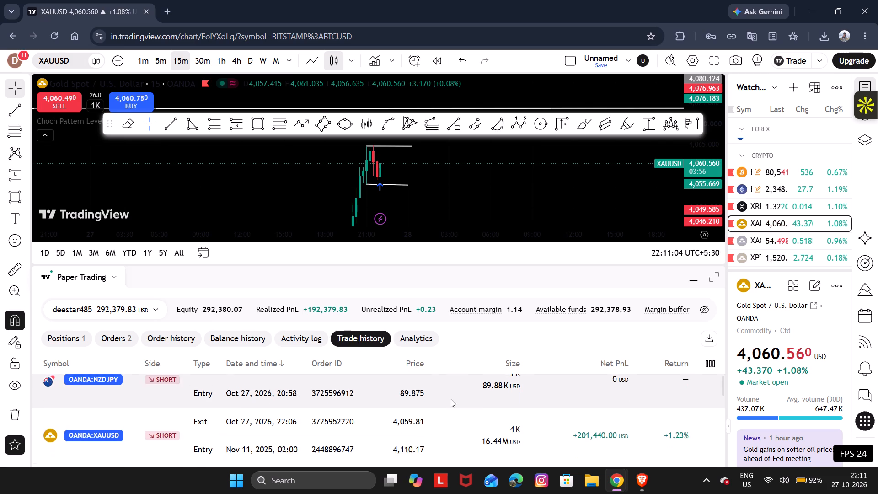
{"action": "scroll", "coordinate": [451, 399], "scroll_direction": "right", "scroll_amount": 1}
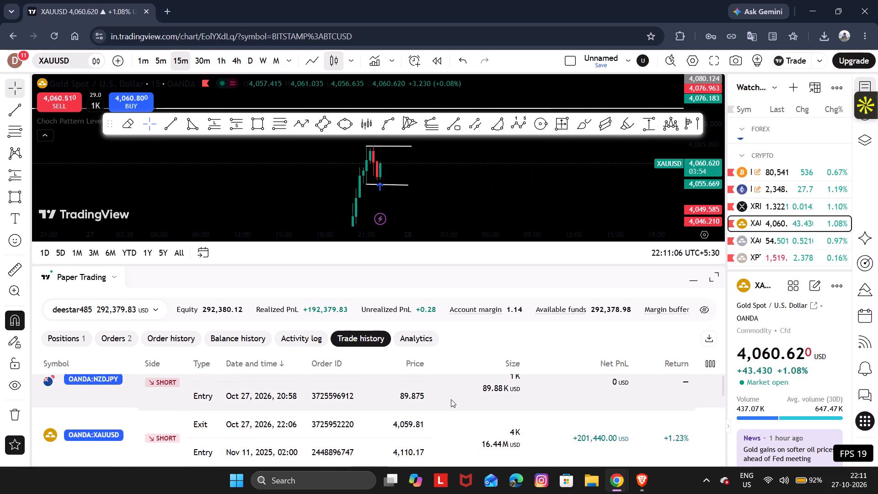
{"action": "scroll", "coordinate": [451, 399], "scroll_direction": "right", "scroll_amount": 2}
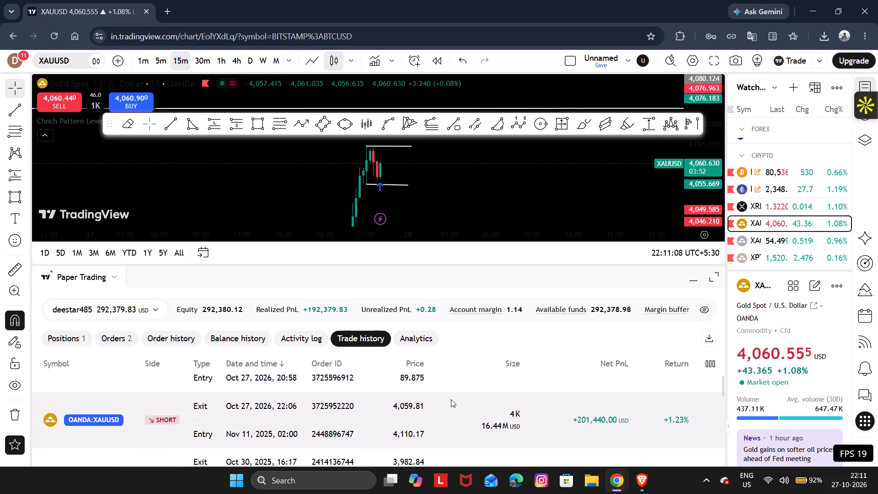
{"action": "scroll", "coordinate": [451, 399], "scroll_direction": "right", "scroll_amount": 3}
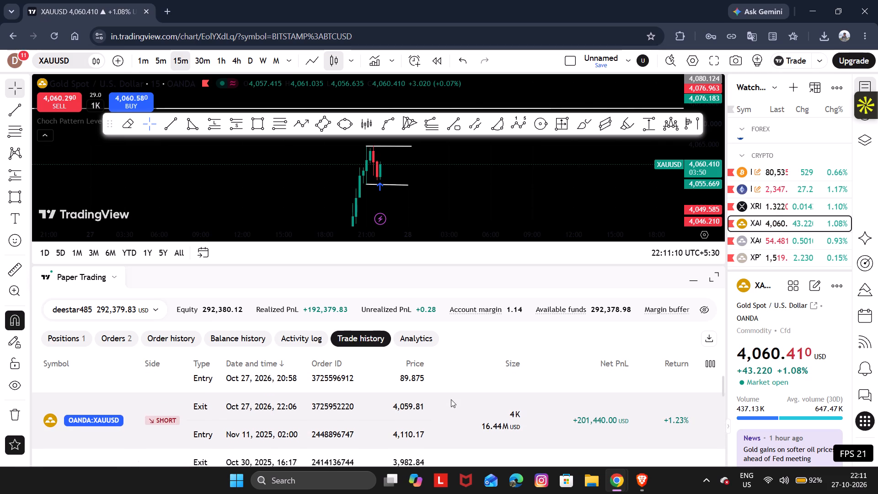
{"action": "scroll", "coordinate": [451, 399], "scroll_direction": "right", "scroll_amount": 2}
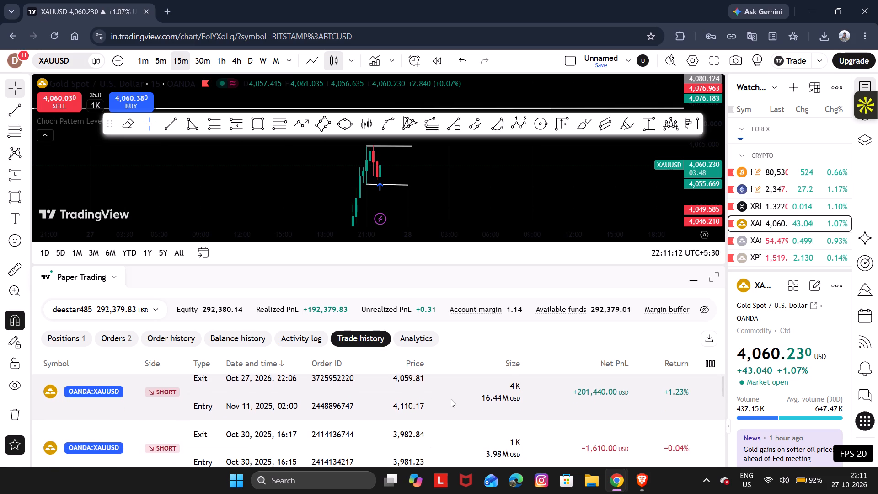
{"action": "scroll", "coordinate": [451, 399], "scroll_direction": "right", "scroll_amount": 1}
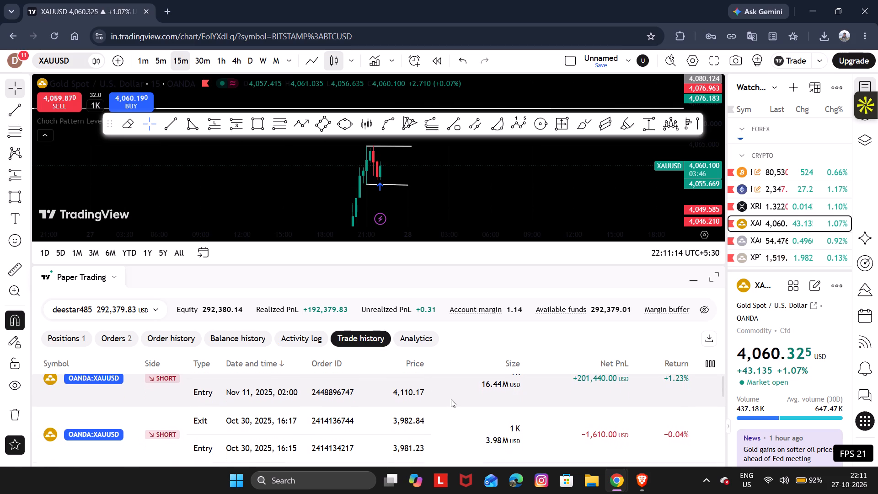
{"action": "scroll", "coordinate": [451, 399], "scroll_direction": "right", "scroll_amount": 1}
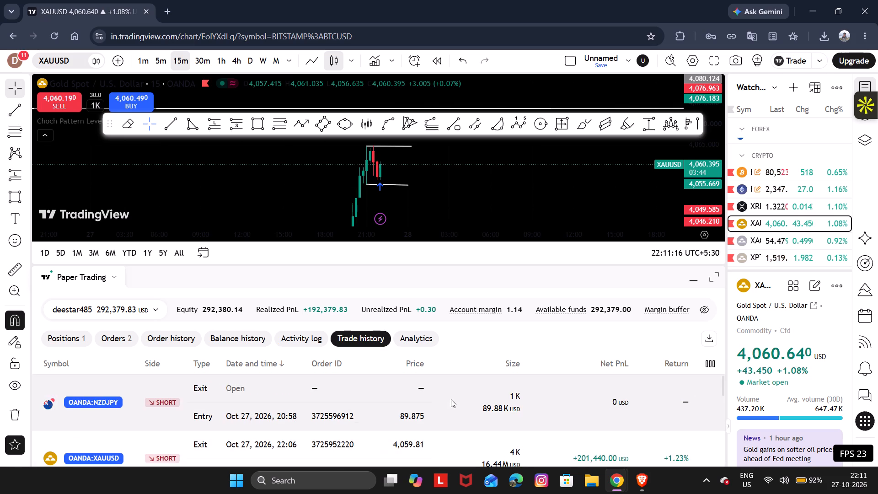
{"action": "left_click", "coordinate": [692, 285]}
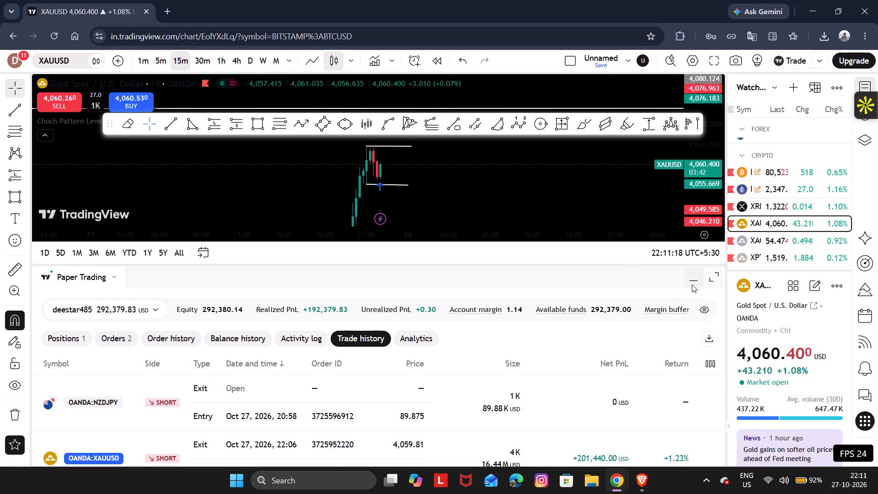
Examine the newest XAUUSD 15-minute candles with a widened time scale and free space after them, dismissing the CoinDCX advert.
{"action": "left_click_drag", "start_coordinate": [538, 162], "coordinate": [556, 179]}
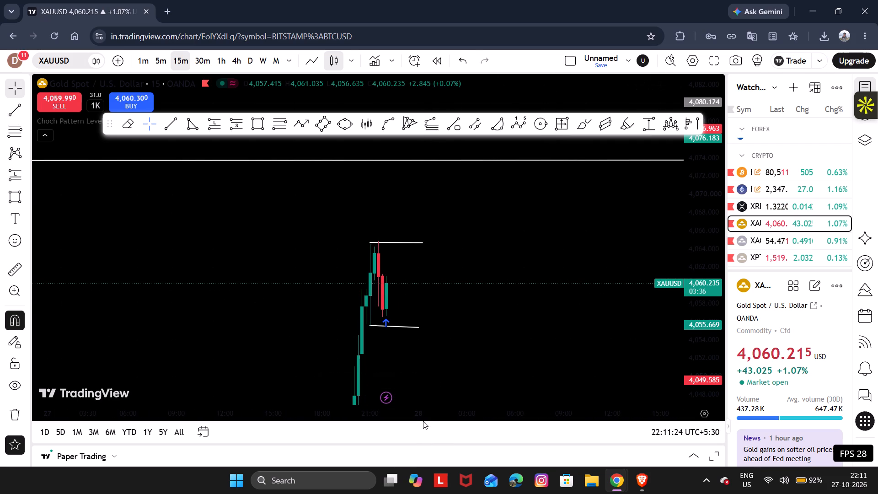
{"action": "left_click_drag", "start_coordinate": [428, 418], "coordinate": [241, 415]}
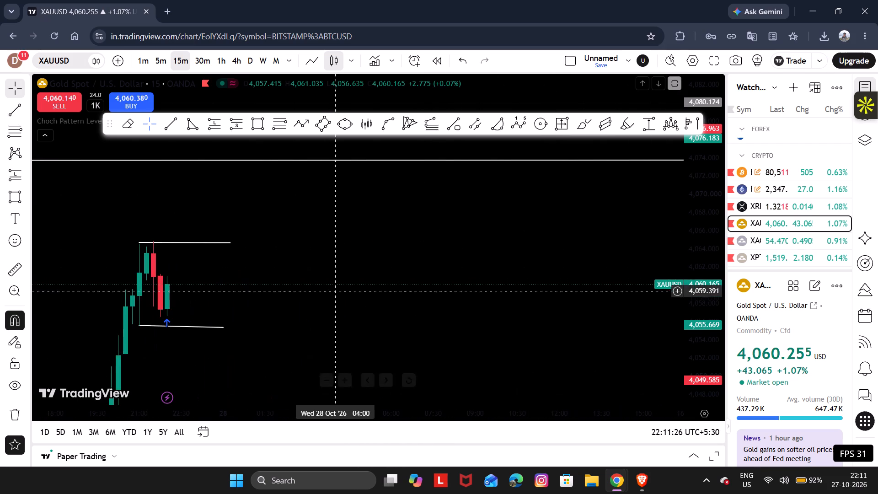
{"action": "left_click_drag", "start_coordinate": [309, 277], "coordinate": [421, 329]}
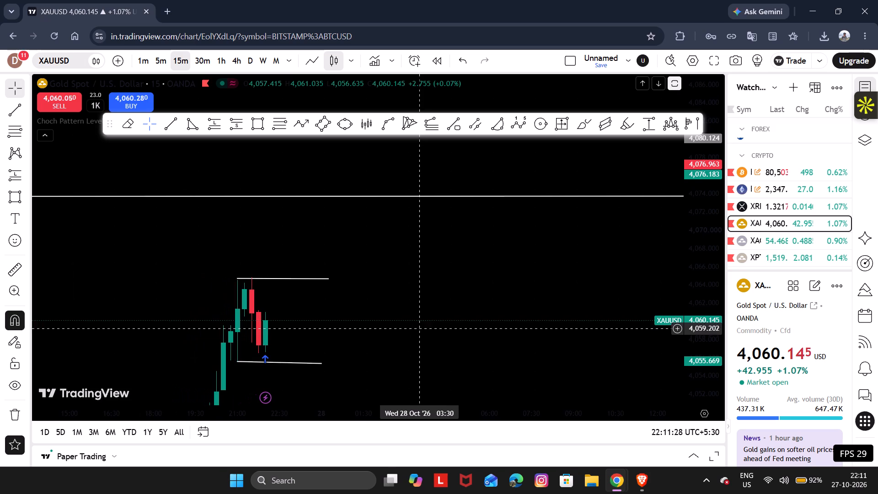
{"action": "scroll", "coordinate": [326, 280], "scroll_direction": "right", "scroll_amount": 1}
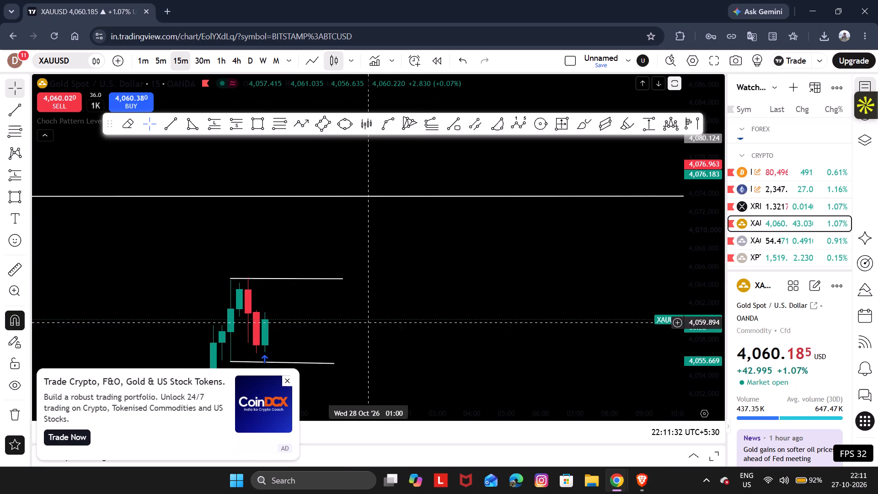
{"action": "left_click", "coordinate": [288, 383]}
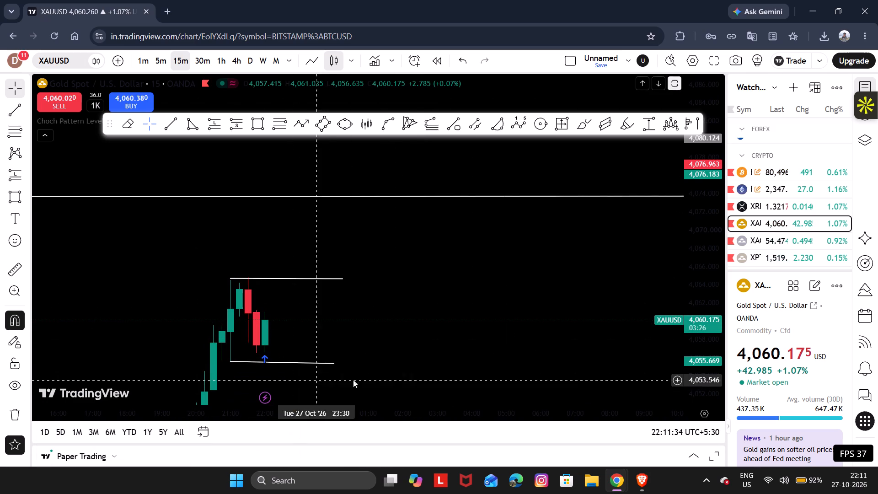
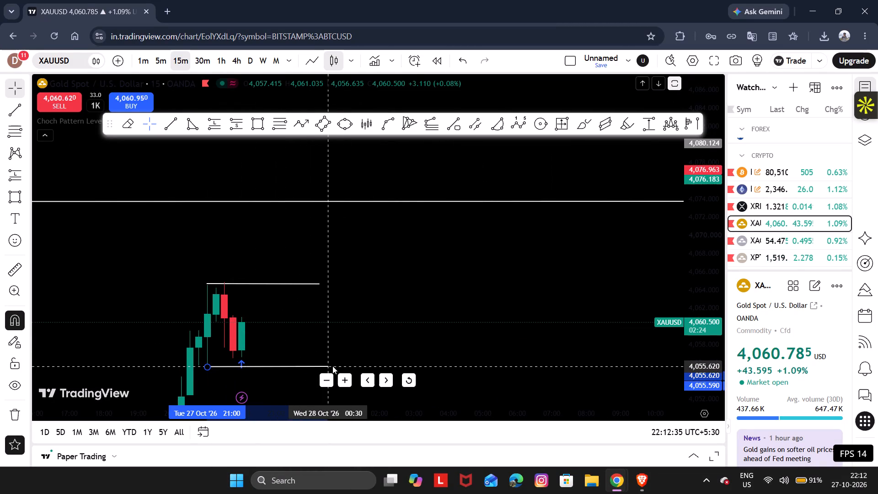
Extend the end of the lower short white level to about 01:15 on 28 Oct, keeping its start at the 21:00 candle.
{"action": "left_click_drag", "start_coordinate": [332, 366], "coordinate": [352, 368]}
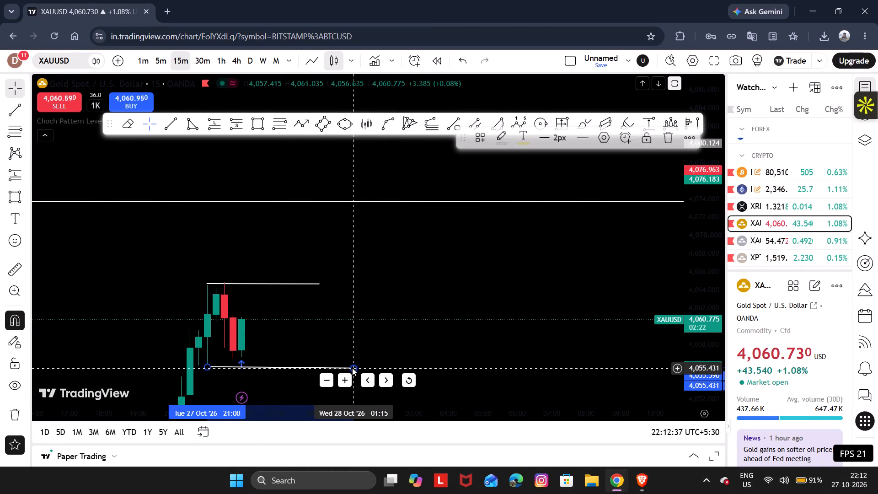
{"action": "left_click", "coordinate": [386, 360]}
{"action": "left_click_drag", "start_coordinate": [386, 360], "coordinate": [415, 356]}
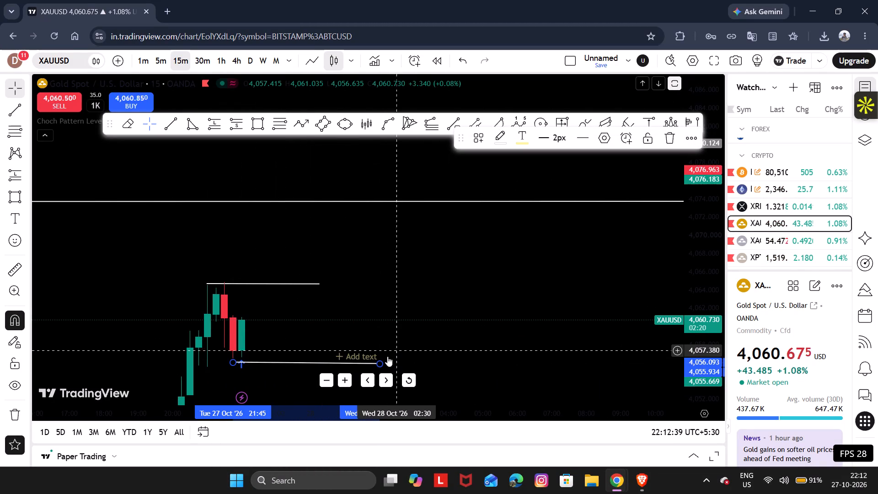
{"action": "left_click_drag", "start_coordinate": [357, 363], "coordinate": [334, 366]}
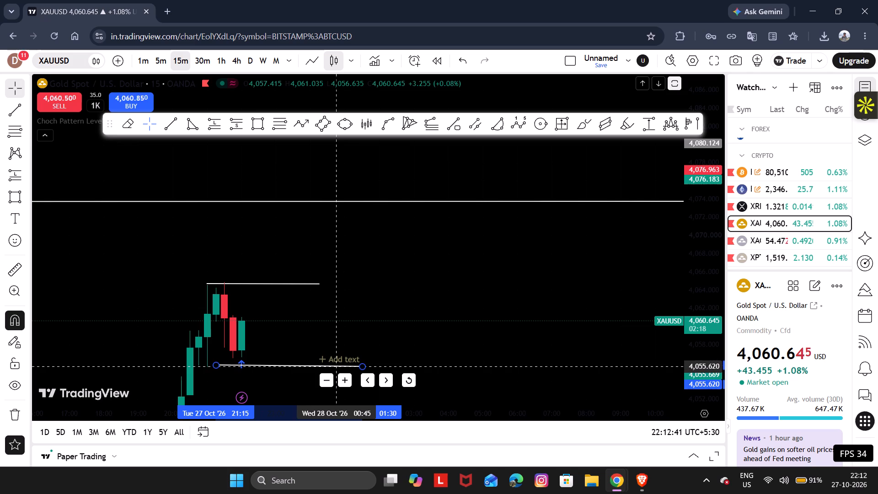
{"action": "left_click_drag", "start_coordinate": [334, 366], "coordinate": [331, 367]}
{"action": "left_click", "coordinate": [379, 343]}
Examine the latest XAUUSD candles between the two short white levels, checking the 5-minute timeframe and returning to 15 minutes.
{"action": "left_click_drag", "start_coordinate": [379, 343], "coordinate": [372, 349]}
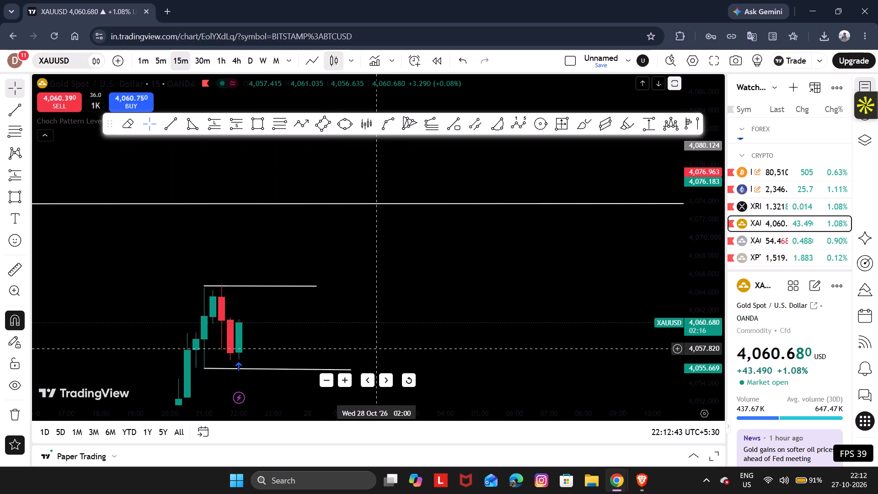
{"action": "left_click_drag", "start_coordinate": [372, 349], "coordinate": [370, 351]}
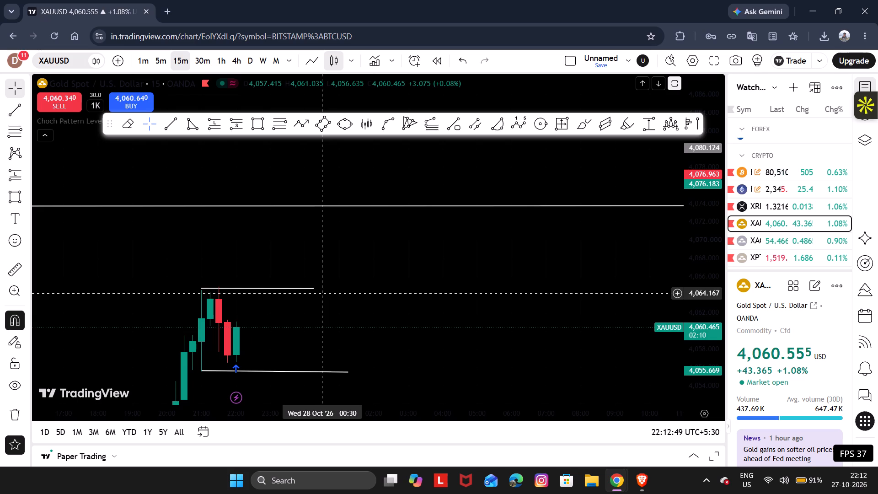
{"action": "left_click_drag", "start_coordinate": [272, 332], "coordinate": [243, 295]}
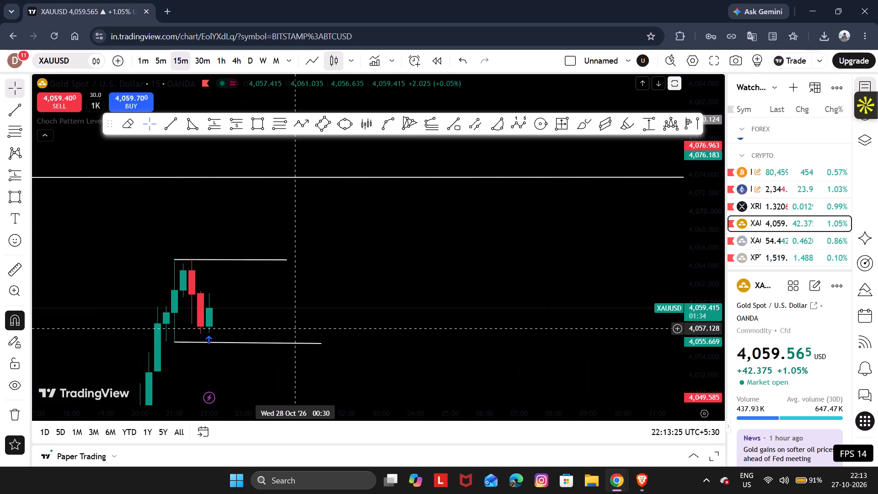
{"action": "left_click_drag", "start_coordinate": [289, 329], "coordinate": [398, 304]}
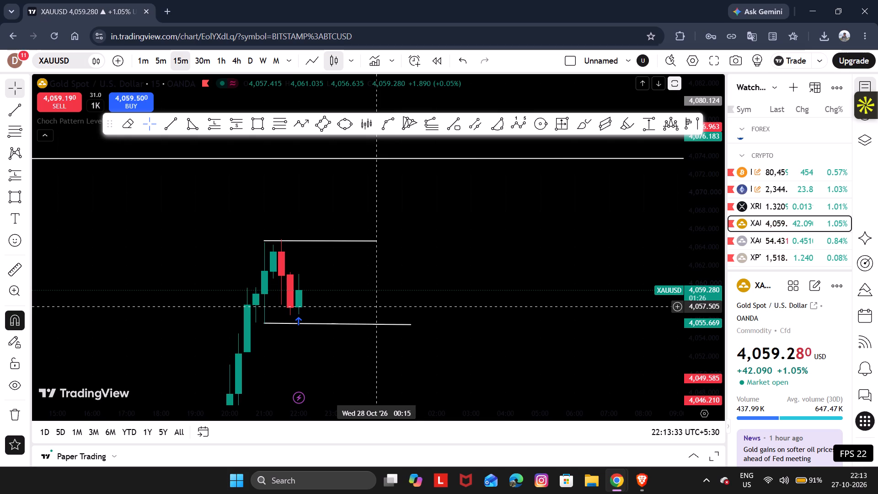
{"action": "left_click_drag", "start_coordinate": [428, 317], "coordinate": [476, 313]}
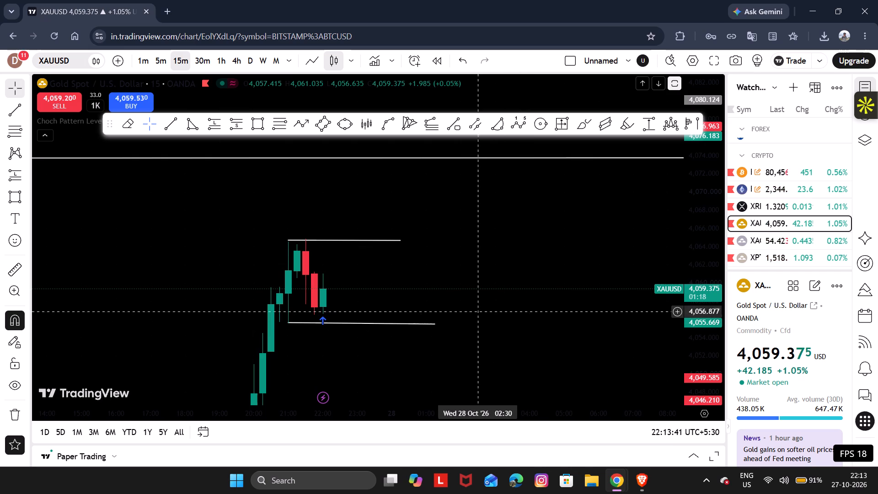
{"action": "left_click_drag", "start_coordinate": [495, 303], "coordinate": [521, 279]}
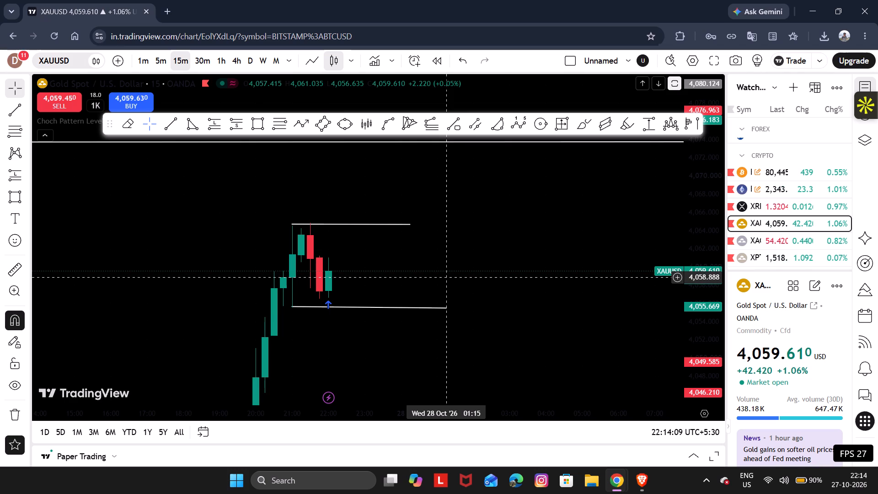
{"action": "left_click_drag", "start_coordinate": [466, 277], "coordinate": [486, 279]}
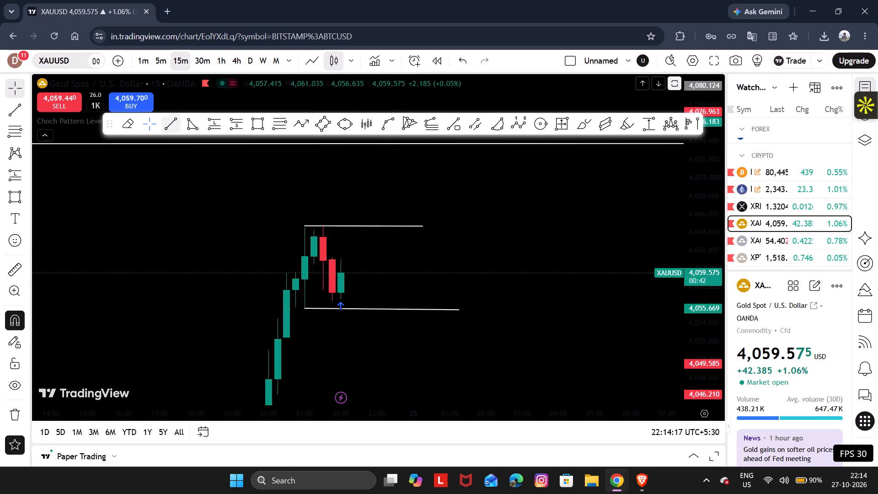
{"action": "left_click", "coordinate": [163, 64]}
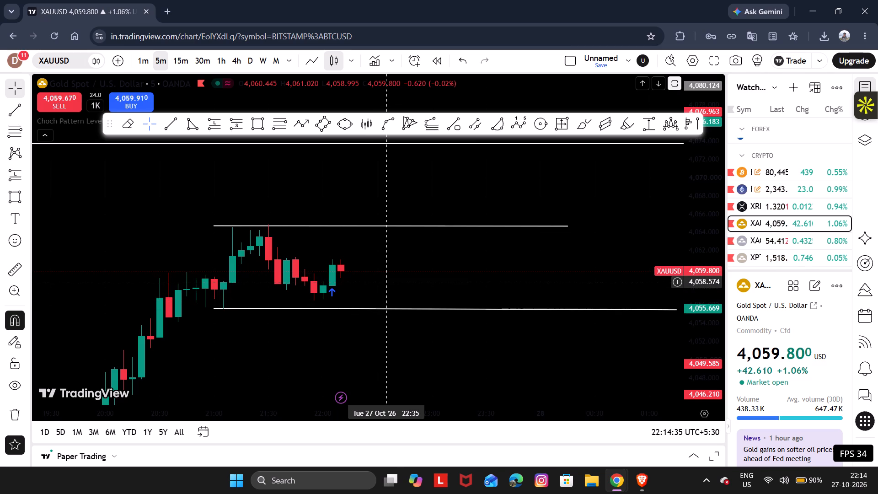
{"action": "left_click", "coordinate": [183, 65]}
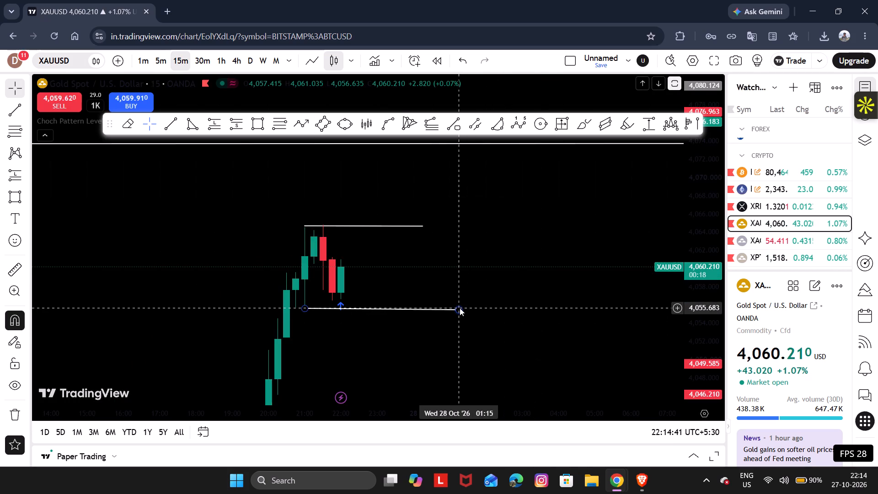
Shorten the lower short white level so that it ends at about 00:30 on 28 Oct, near 4,055.494.
{"action": "left_click_drag", "start_coordinate": [459, 311], "coordinate": [434, 310]}
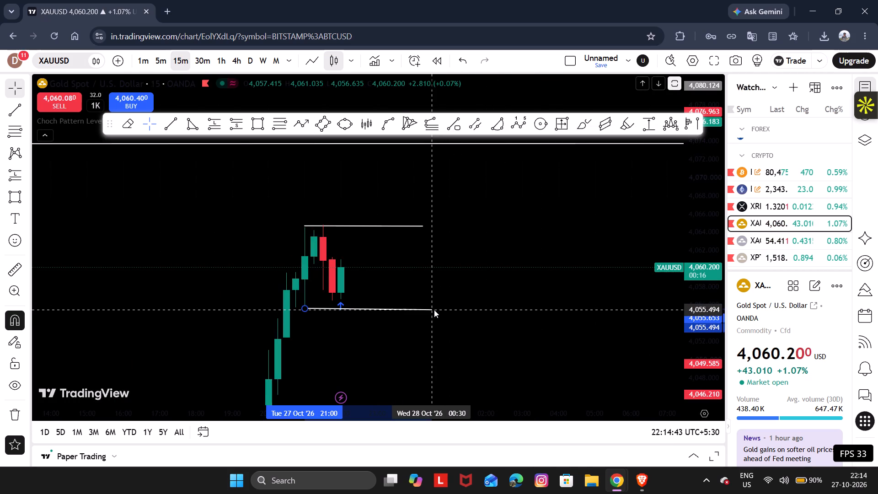
{"action": "left_click_drag", "start_coordinate": [434, 310], "coordinate": [428, 310]}
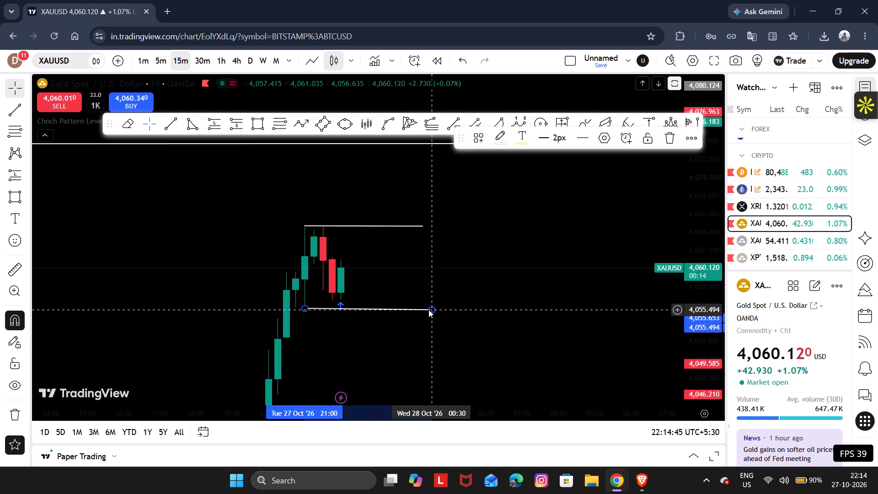
{"action": "left_click", "coordinate": [479, 306]}
Examine the closing XAUUSD 15-minute candle against the two short white levels, with the price scale slightly compressed.
{"action": "left_click_drag", "start_coordinate": [490, 261], "coordinate": [502, 262]}
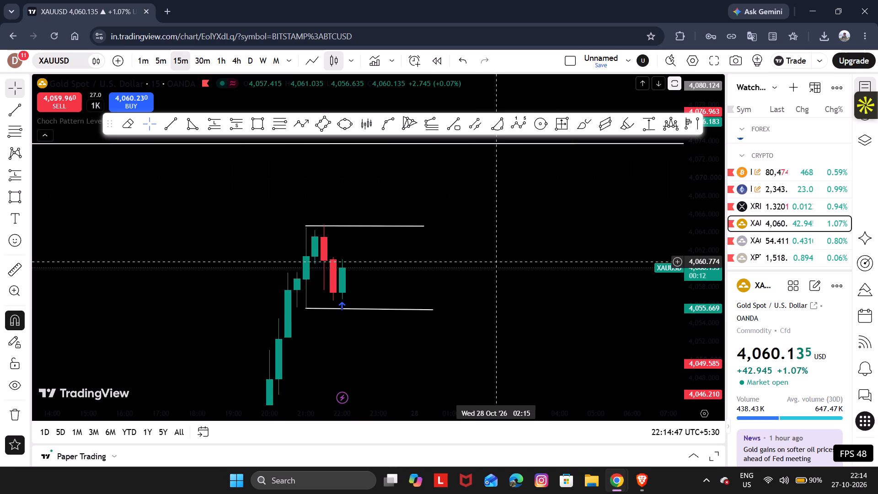
{"action": "left_click_drag", "start_coordinate": [502, 262], "coordinate": [494, 279]}
{"action": "left_click_drag", "start_coordinate": [511, 299], "coordinate": [443, 328]}
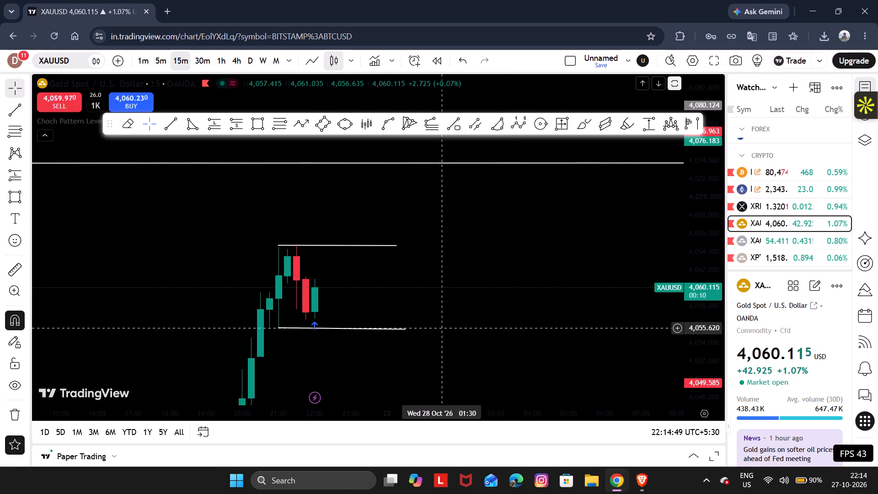
{"action": "left_click_drag", "start_coordinate": [476, 312], "coordinate": [500, 254]}
{"action": "left_click_drag", "start_coordinate": [500, 254], "coordinate": [514, 247]}
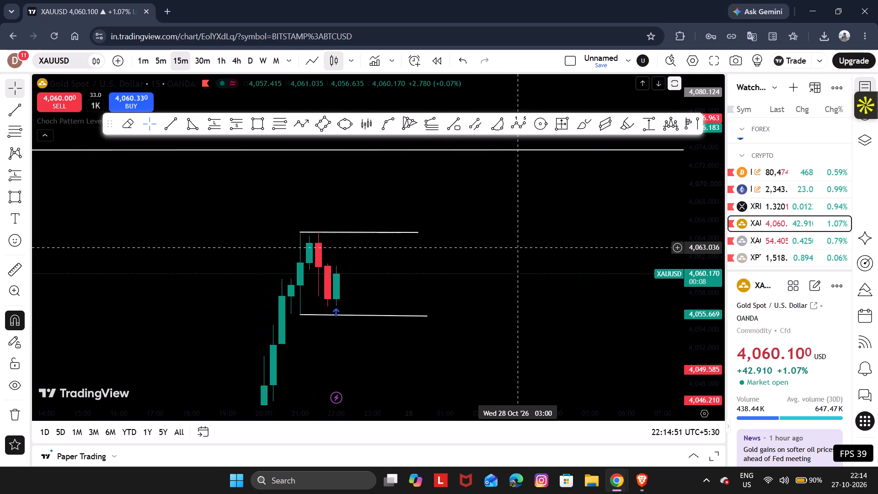
{"action": "left_click_drag", "start_coordinate": [514, 247], "coordinate": [511, 227]}
{"action": "left_click_drag", "start_coordinate": [577, 309], "coordinate": [574, 275]}
{"action": "left_click_drag", "start_coordinate": [574, 275], "coordinate": [624, 276]}
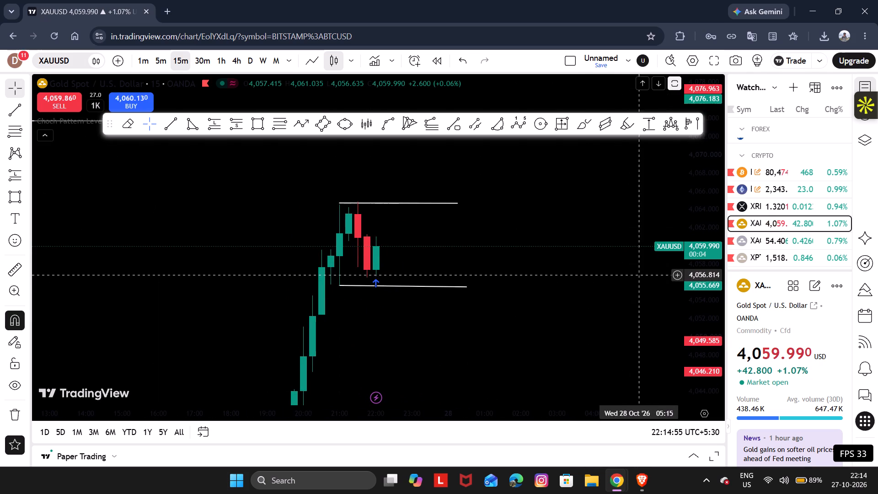
{"action": "left_click_drag", "start_coordinate": [705, 286], "coordinate": [705, 293]}
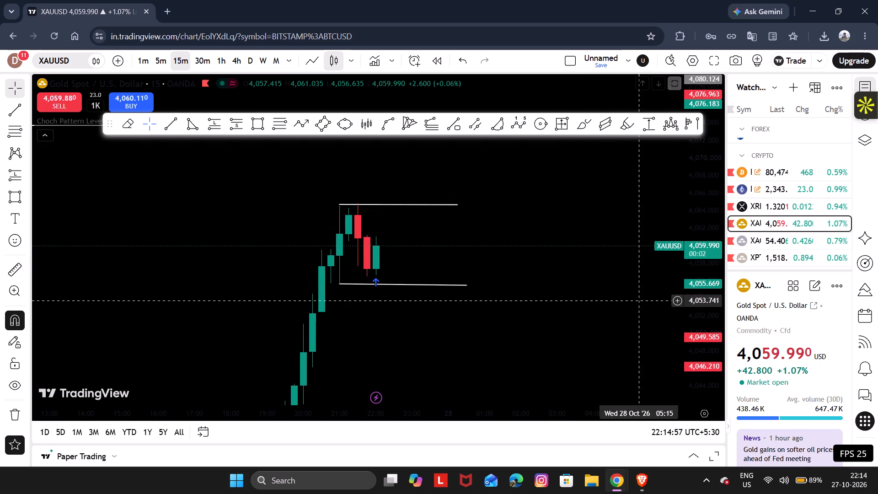
{"action": "left_click_drag", "start_coordinate": [620, 294], "coordinate": [621, 304]}
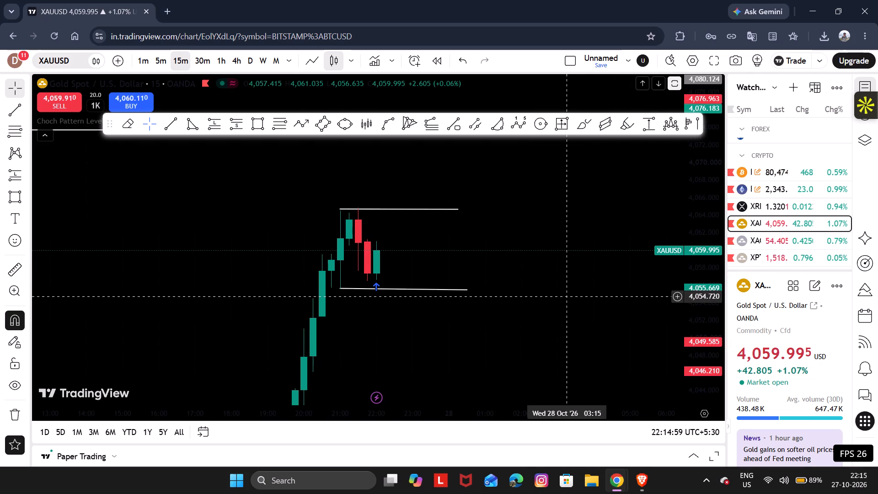
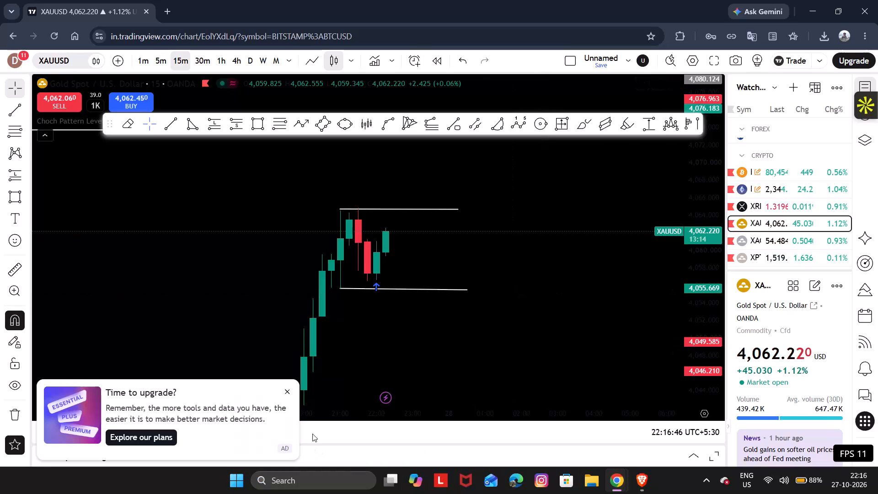
Dismiss the upgrade ads and examine XAUUSD on the 5-minute timeframe between the two short white levels, with the price scale stretched.
{"action": "left_click", "coordinate": [289, 393]}
{"action": "left_click_drag", "start_coordinate": [513, 341], "coordinate": [478, 331]}
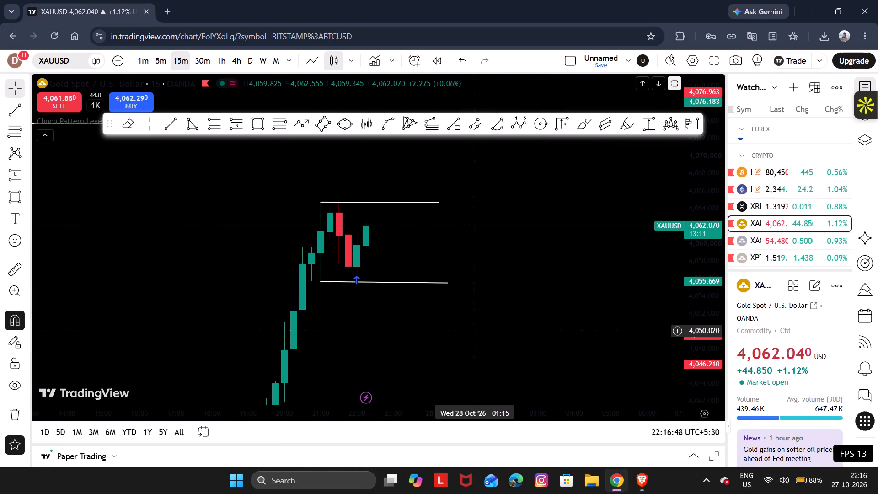
{"action": "left_click_drag", "start_coordinate": [493, 317], "coordinate": [462, 364]}
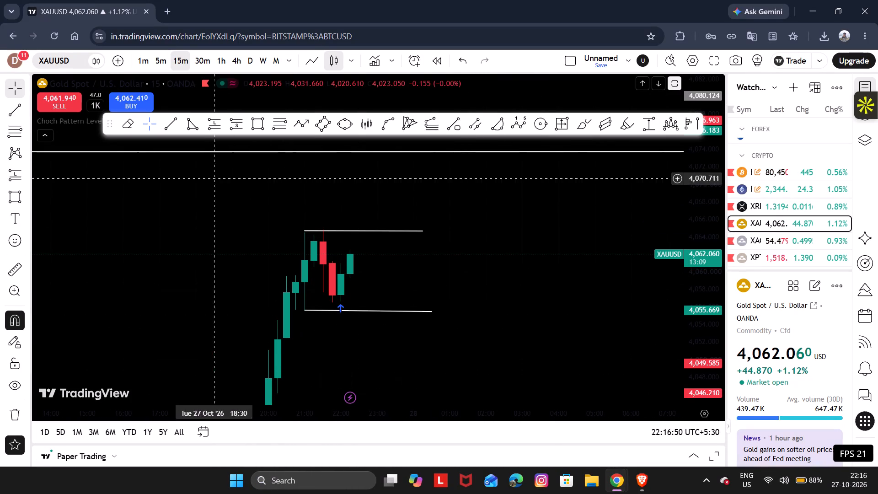
{"action": "left_click", "coordinate": [163, 71]}
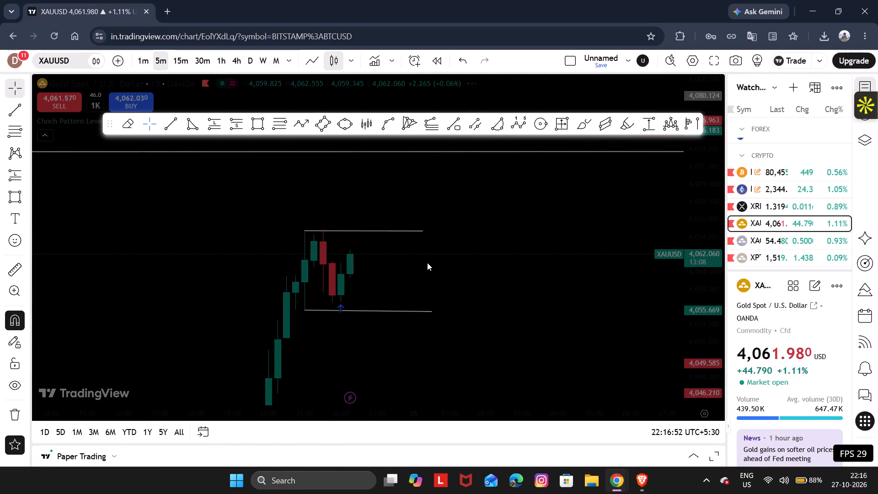
{"action": "left_click_drag", "start_coordinate": [483, 283], "coordinate": [502, 295]}
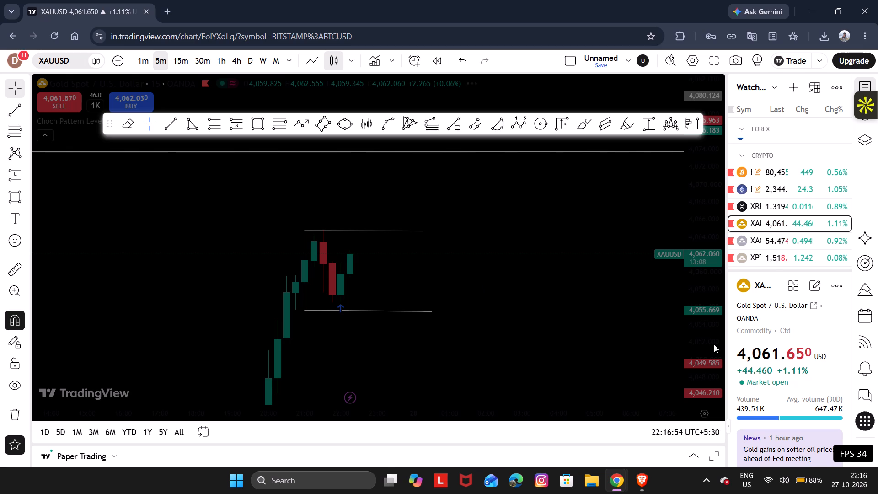
{"action": "left_click_drag", "start_coordinate": [601, 310], "coordinate": [632, 328]}
{"action": "left_click", "coordinate": [601, 68]}
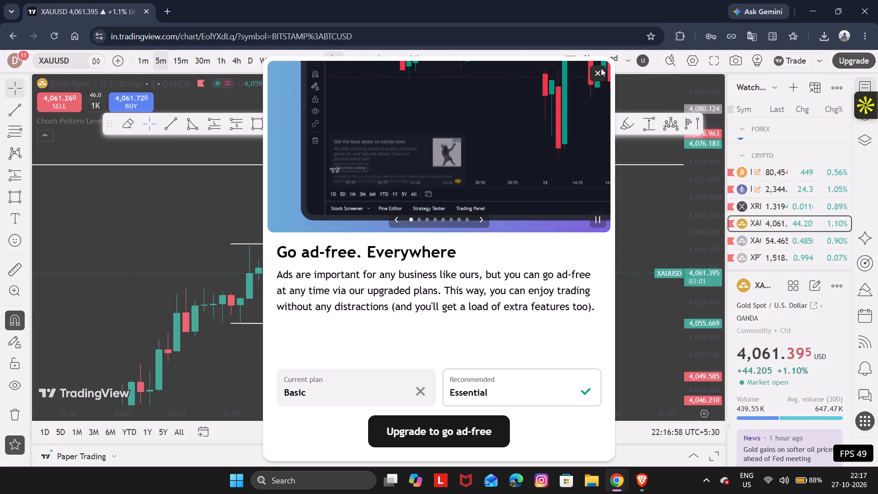
{"action": "left_click_drag", "start_coordinate": [702, 301], "coordinate": [691, 146]}
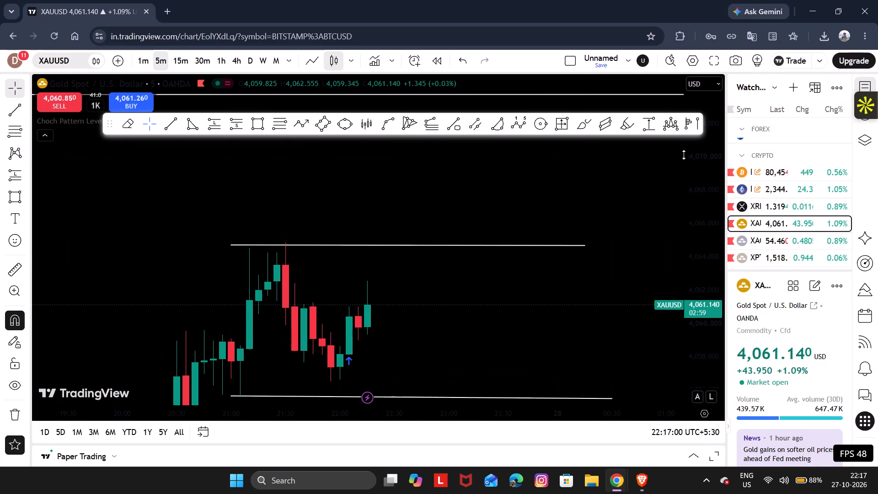
{"action": "left_click_drag", "start_coordinate": [559, 262], "coordinate": [583, 204]}
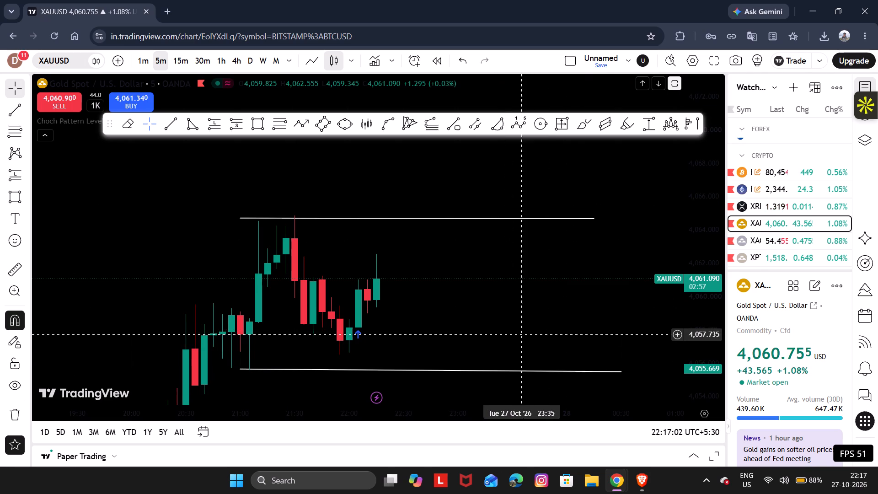
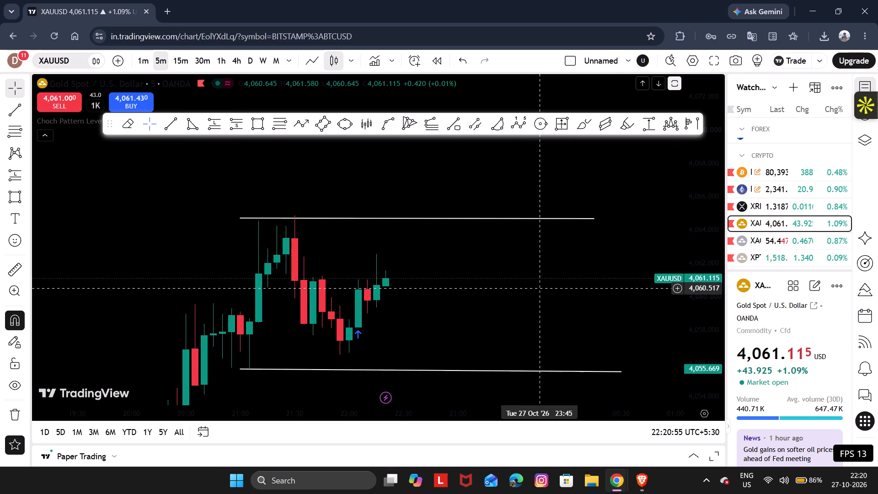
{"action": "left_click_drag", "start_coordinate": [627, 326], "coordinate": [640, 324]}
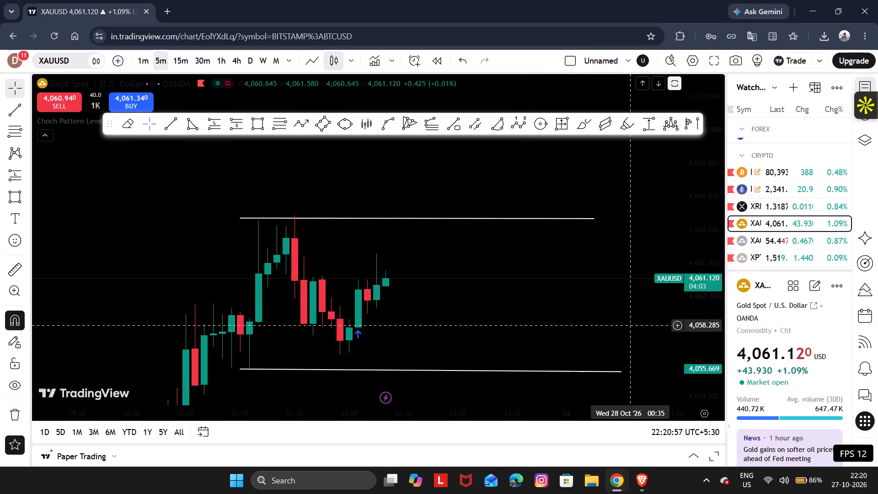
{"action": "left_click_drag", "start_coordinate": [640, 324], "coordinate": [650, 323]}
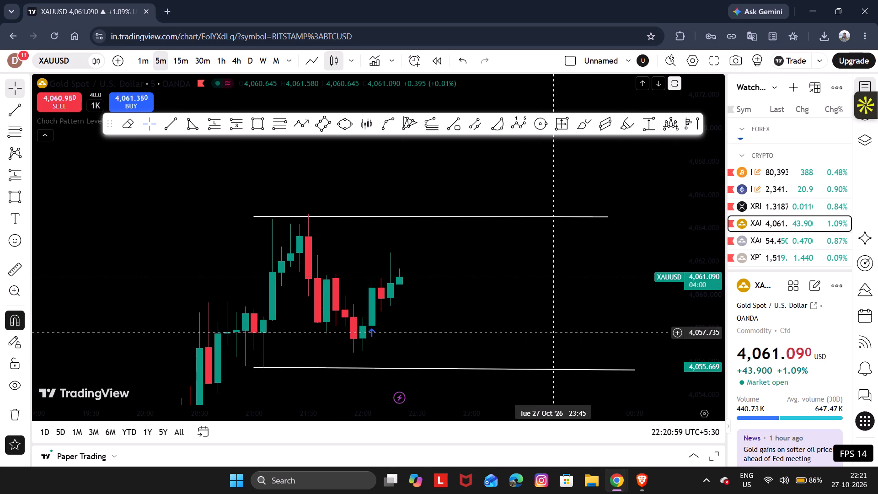
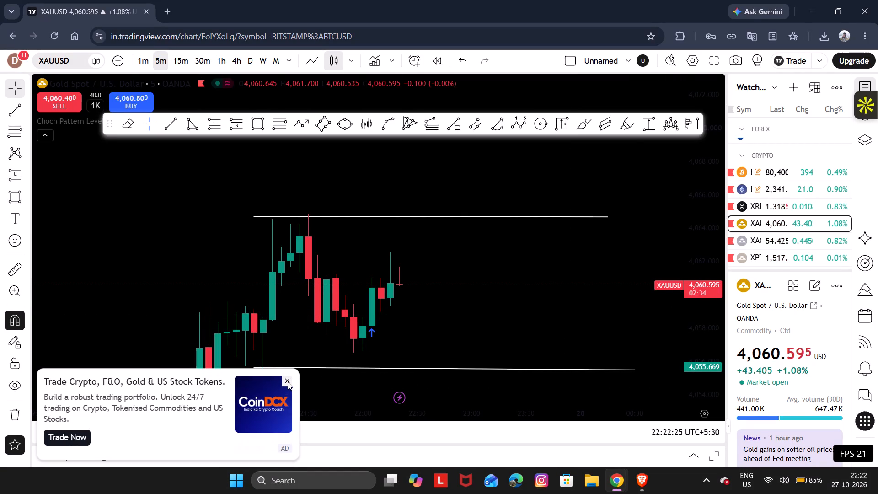
Close the advertisement pop-up covering the XAUUSD chart.
{"action": "left_click", "coordinate": [288, 382]}
Examine XAUUSD's 5-minute price action between the two long white levels.
{"action": "left_click_drag", "start_coordinate": [294, 358], "coordinate": [273, 338]}
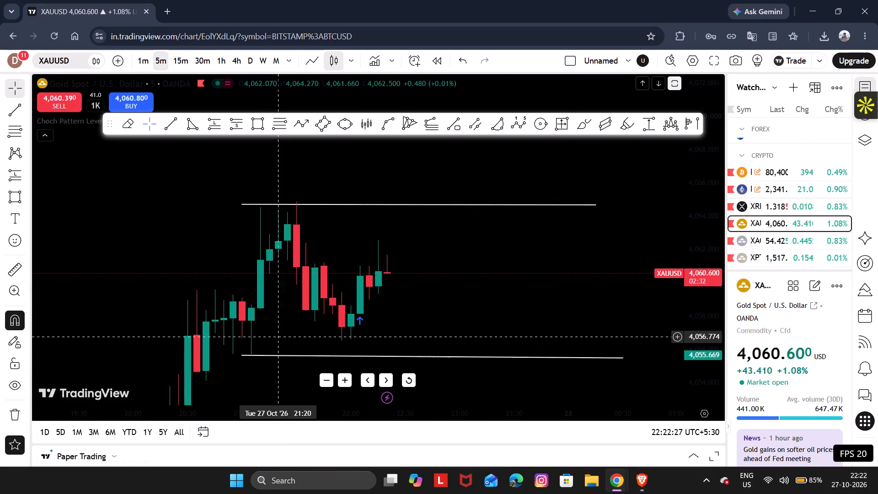
{"action": "left_click_drag", "start_coordinate": [417, 328], "coordinate": [432, 302]}
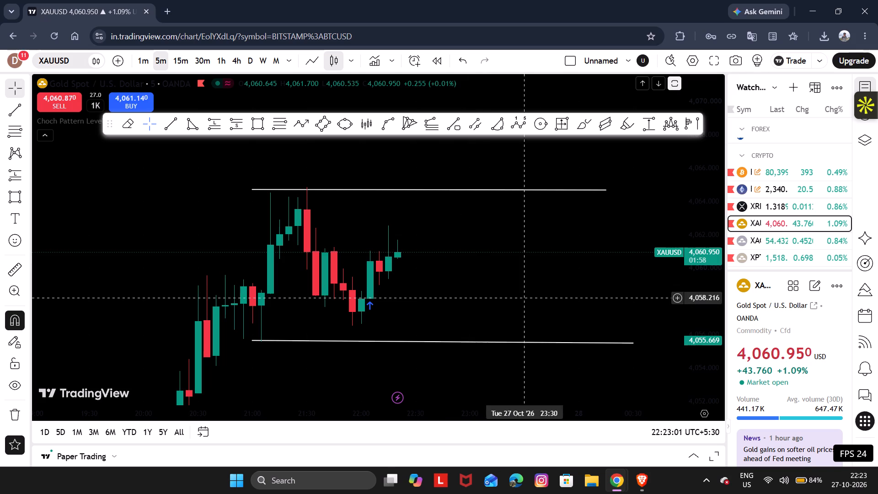
{"action": "left_click_drag", "start_coordinate": [703, 323], "coordinate": [695, 284]}
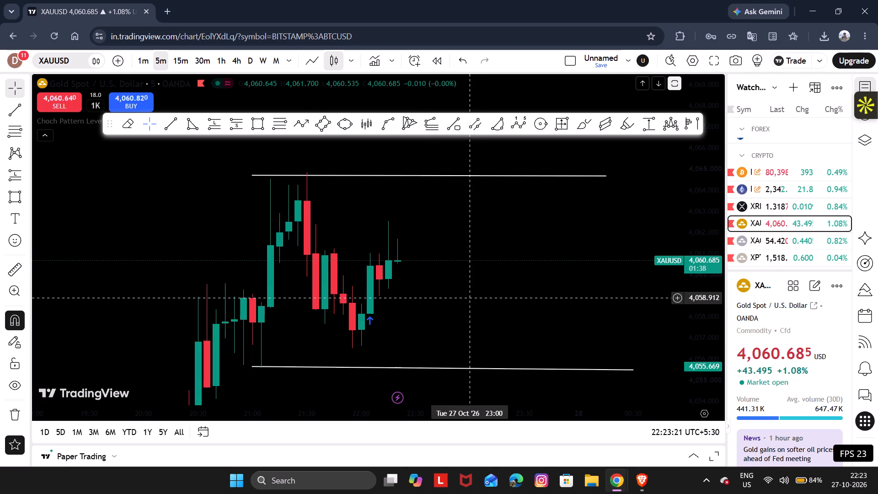
{"action": "left_click_drag", "start_coordinate": [429, 335], "coordinate": [450, 286]}
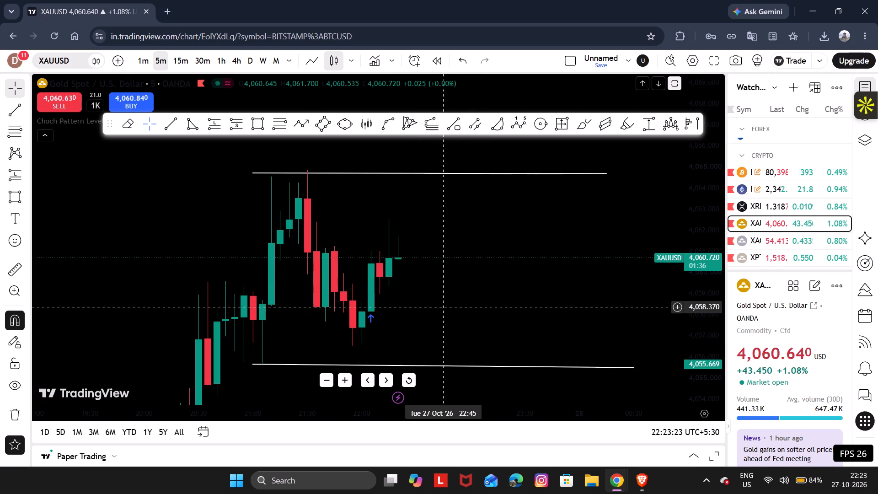
{"action": "left_click_drag", "start_coordinate": [450, 286], "coordinate": [450, 285]}
{"action": "left_click_drag", "start_coordinate": [699, 261], "coordinate": [698, 274]}
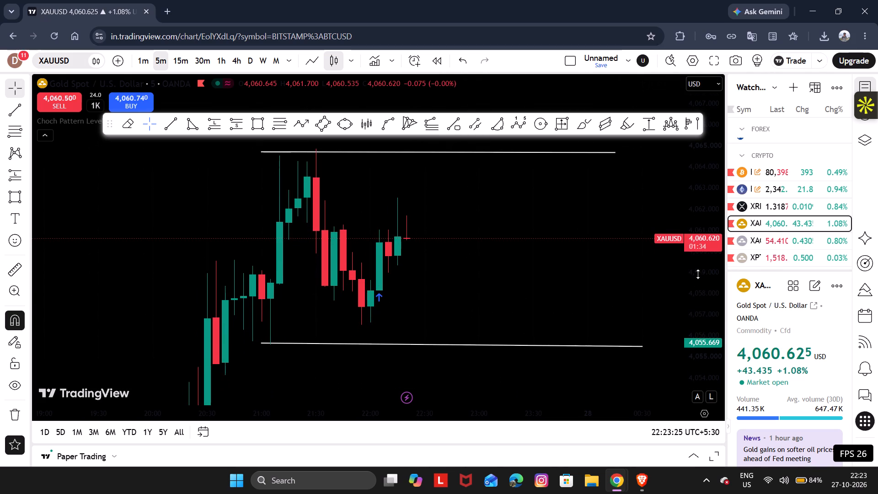
{"action": "left_click_drag", "start_coordinate": [698, 274], "coordinate": [696, 309]}
{"action": "left_click_drag", "start_coordinate": [586, 271], "coordinate": [616, 273]}
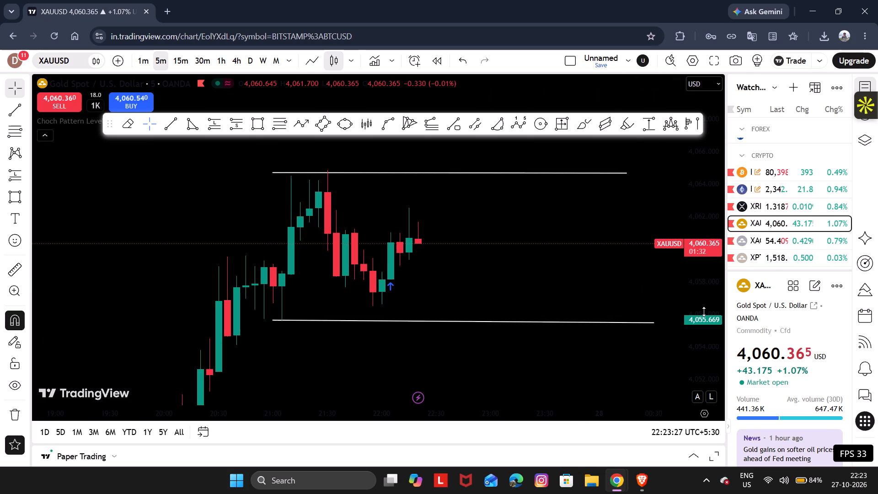
{"action": "left_click_drag", "start_coordinate": [703, 311], "coordinate": [696, 233]}
{"action": "left_click_drag", "start_coordinate": [537, 254], "coordinate": [502, 237]}
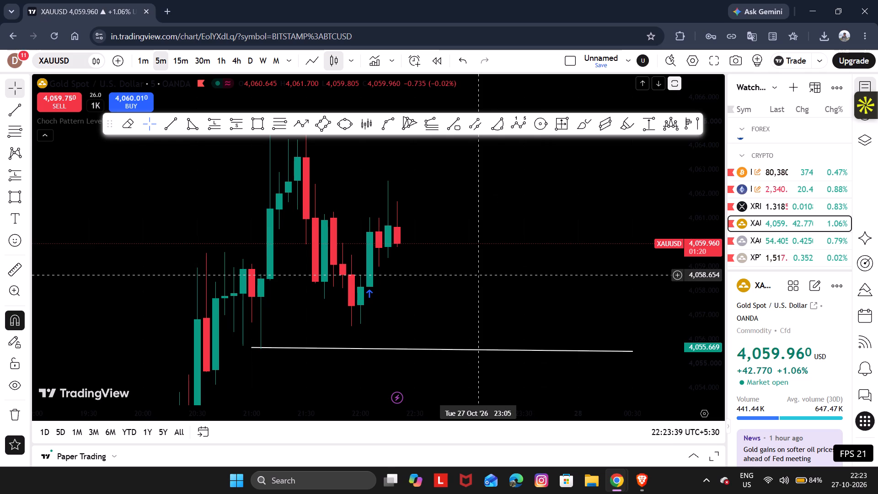
{"action": "left_click_drag", "start_coordinate": [479, 274], "coordinate": [545, 279]}
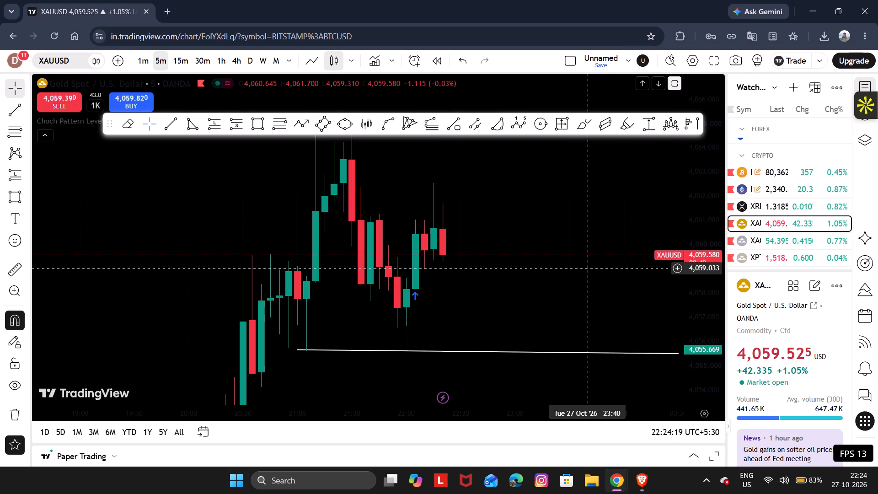
Draw a short, nearly horizontal trend line from the 22:10 candle's low at about 4,058.99 to 22:40.
{"action": "left_click", "coordinate": [179, 129]}
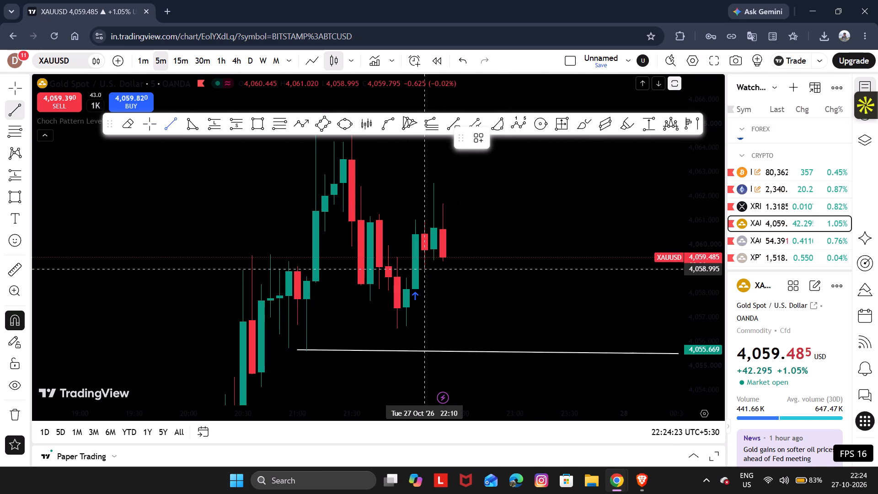
{"action": "left_click_drag", "start_coordinate": [425, 267], "coordinate": [480, 267]}
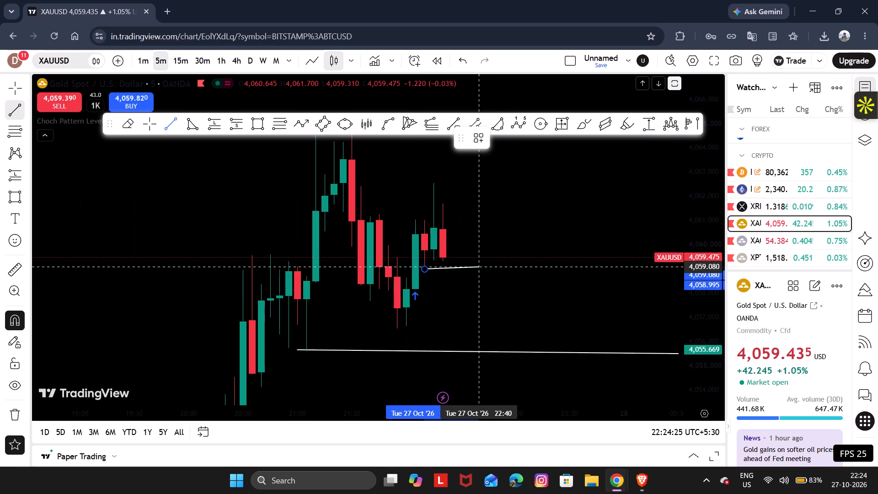
{"action": "left_click_drag", "start_coordinate": [480, 267], "coordinate": [481, 269]}
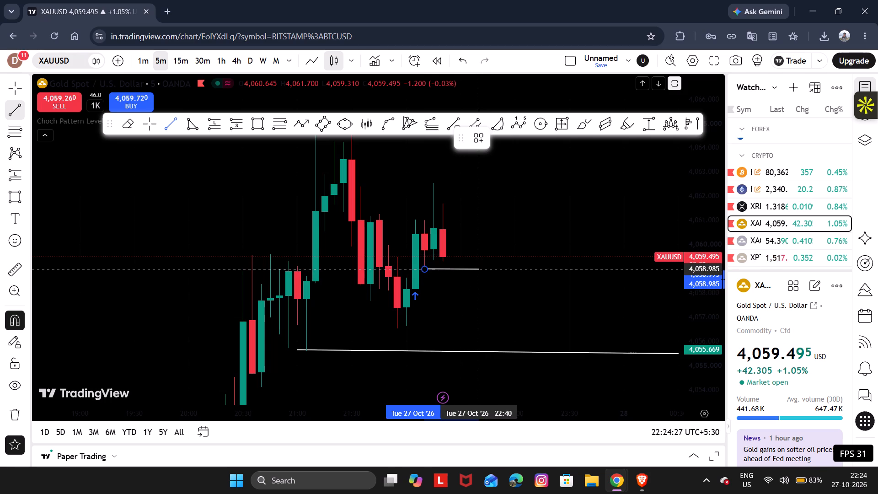
{"action": "left_click", "coordinate": [481, 269]}
{"action": "left_click", "coordinate": [489, 277]}
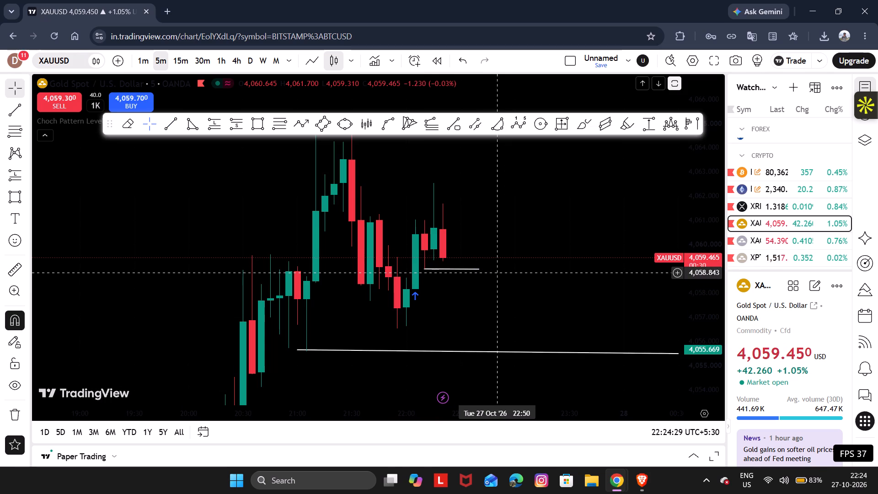
Draw a short, nearly horizontal trend line from the 22:10 candle's high to 22:35 at about 4,061.07.
{"action": "left_click_drag", "start_coordinate": [694, 264], "coordinate": [694, 247]}
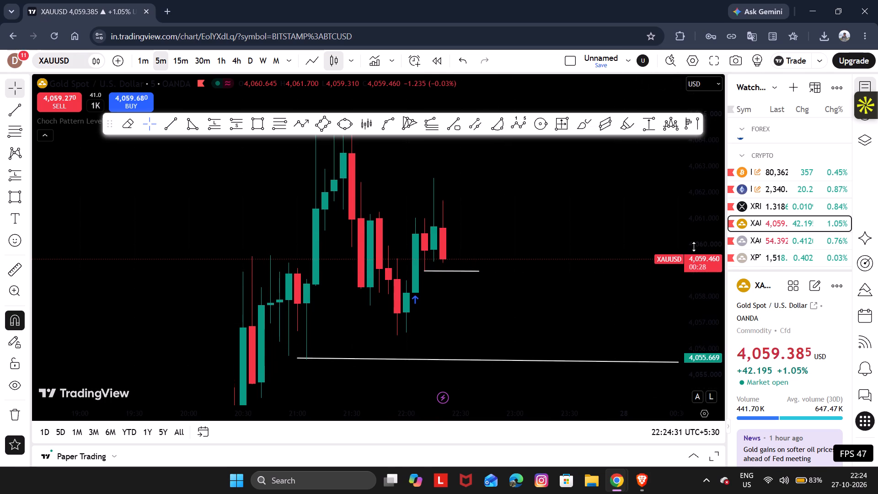
{"action": "left_click_drag", "start_coordinate": [694, 247], "coordinate": [693, 244]}
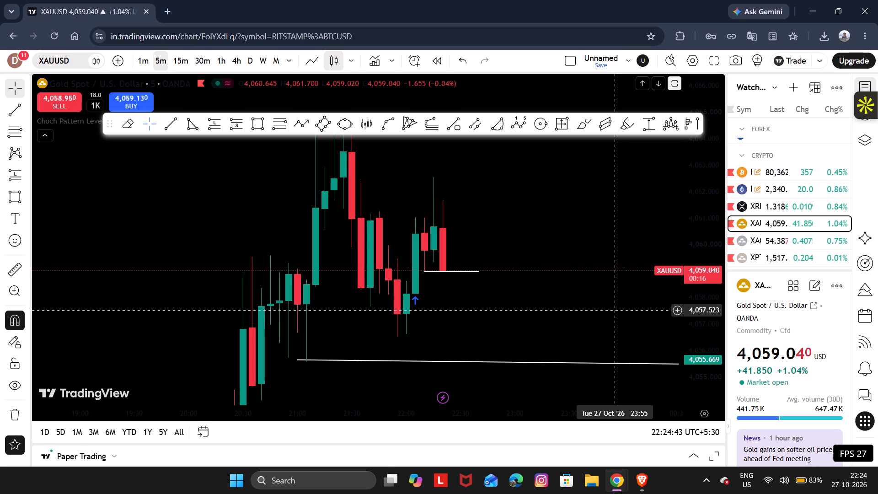
{"action": "left_click_drag", "start_coordinate": [703, 301], "coordinate": [690, 247]}
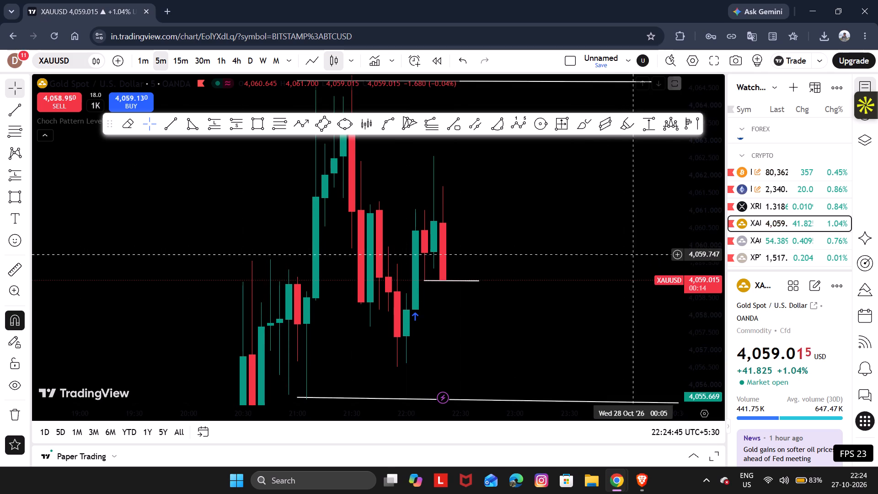
{"action": "left_click_drag", "start_coordinate": [591, 247], "coordinate": [626, 252]}
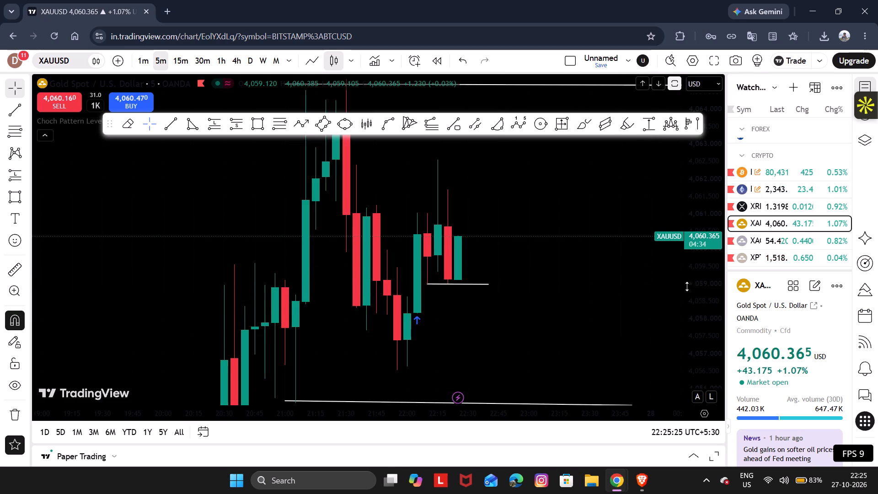
{"action": "left_click_drag", "start_coordinate": [696, 282], "coordinate": [675, 354]}
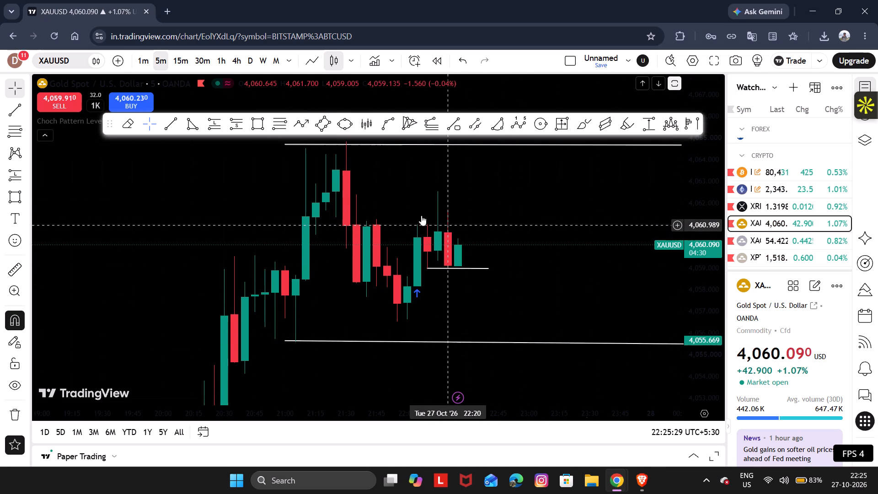
{"action": "left_click", "coordinate": [166, 129]}
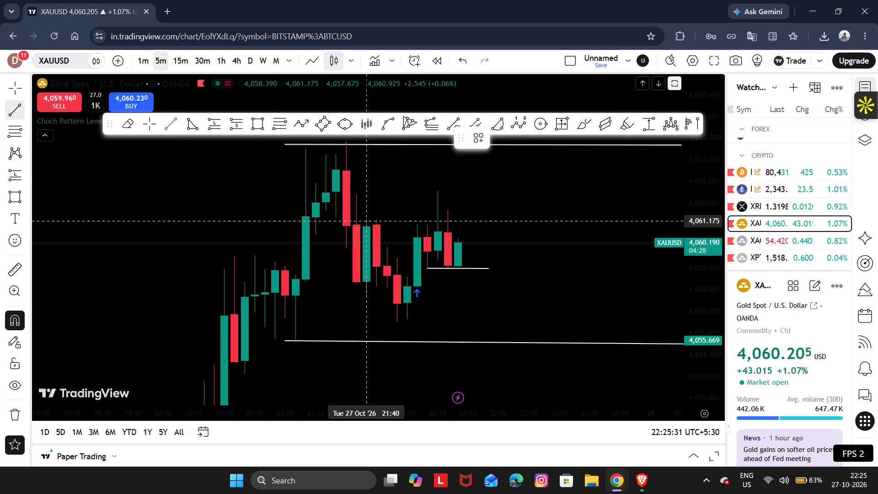
{"action": "left_click_drag", "start_coordinate": [427, 224], "coordinate": [467, 219]}
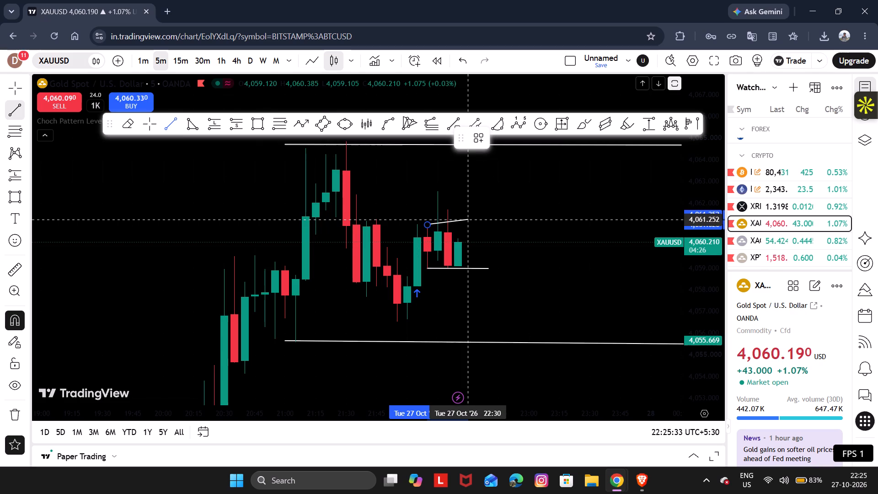
{"action": "left_click_drag", "start_coordinate": [467, 219], "coordinate": [478, 222]}
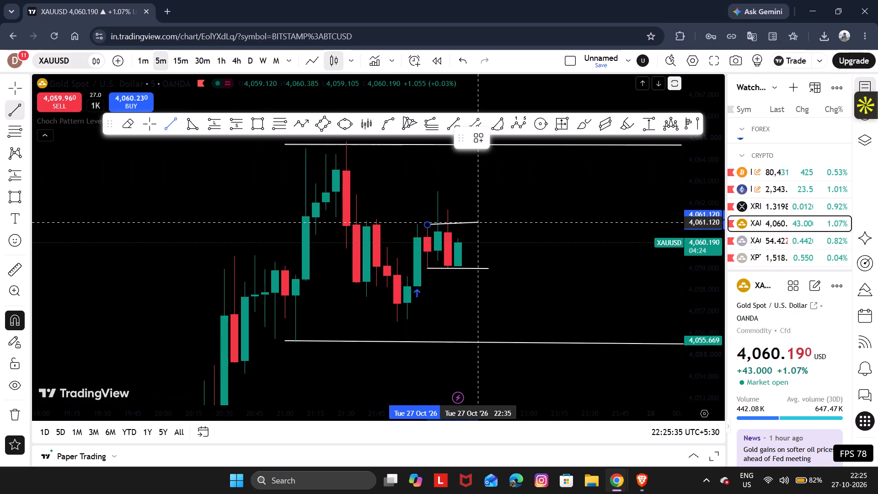
{"action": "left_click_drag", "start_coordinate": [478, 222], "coordinate": [482, 223]}
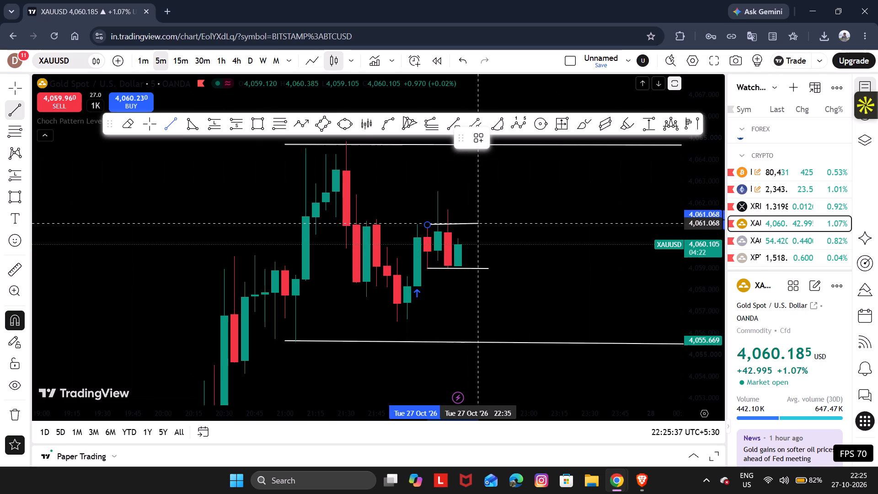
{"action": "left_click_drag", "start_coordinate": [482, 223], "coordinate": [482, 223]}
{"action": "left_click", "coordinate": [482, 223]}
{"action": "left_click", "coordinate": [515, 258]}
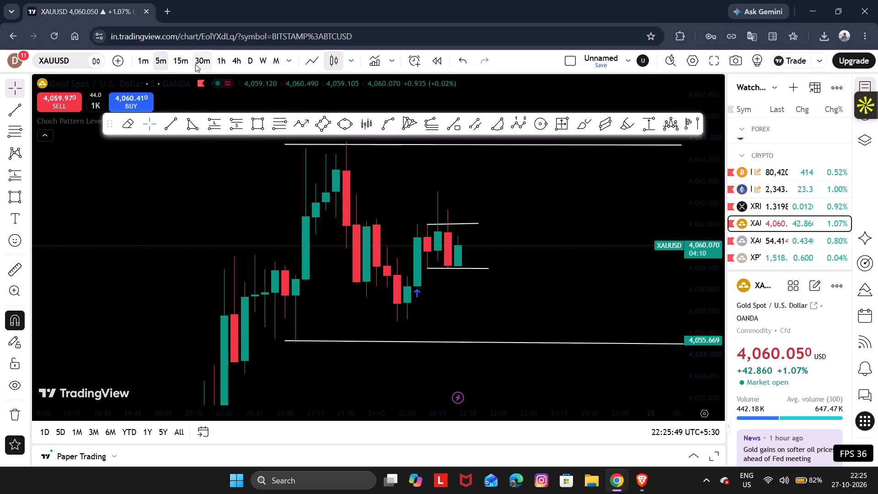
Switch XAUUSD to the 15-minute timeframe and check the candles around the marked levels.
{"action": "left_click", "coordinate": [181, 64]}
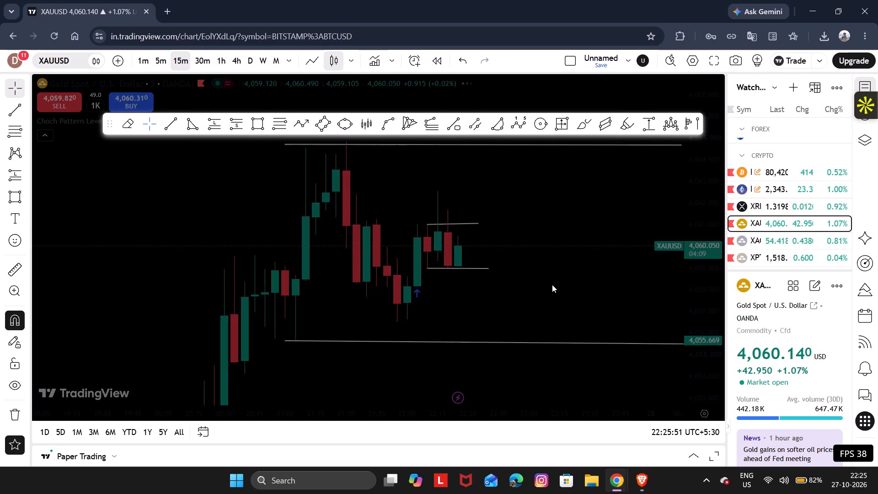
{"action": "left_click_drag", "start_coordinate": [699, 239], "coordinate": [699, 246]}
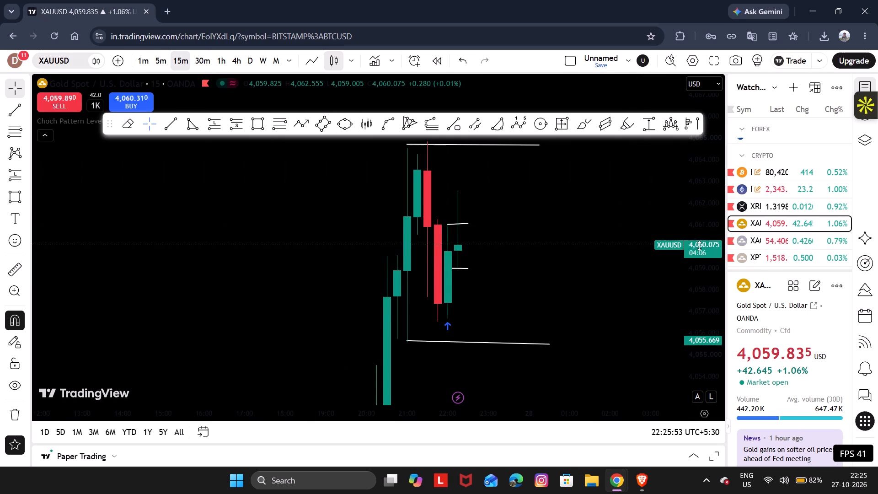
{"action": "left_click_drag", "start_coordinate": [699, 246], "coordinate": [691, 374]}
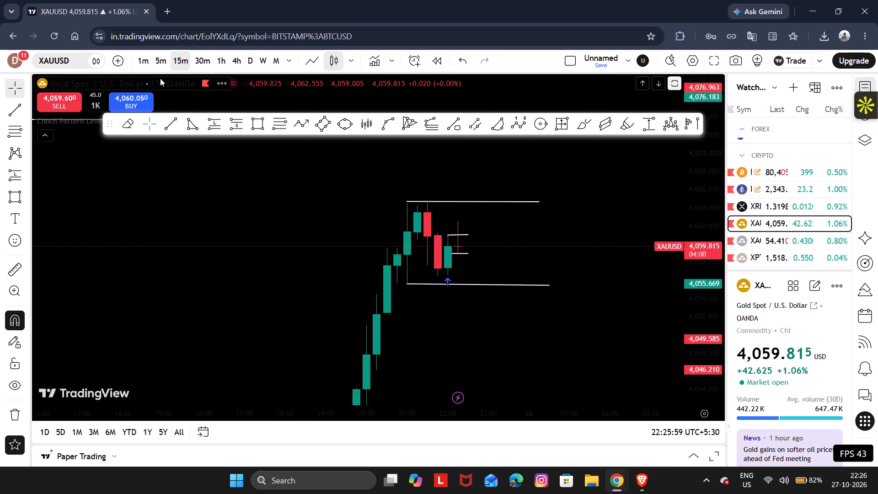
Return XAUUSD to the 5-minute timeframe and examine price against the short and long white levels.
{"action": "left_click", "coordinate": [161, 53]}
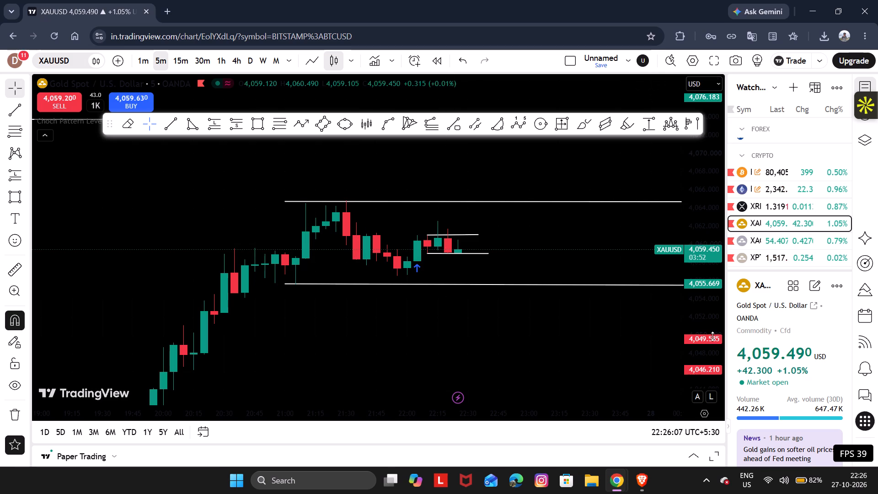
{"action": "left_click_drag", "start_coordinate": [712, 336], "coordinate": [695, 108]}
{"action": "left_click_drag", "start_coordinate": [557, 215], "coordinate": [515, 208]}
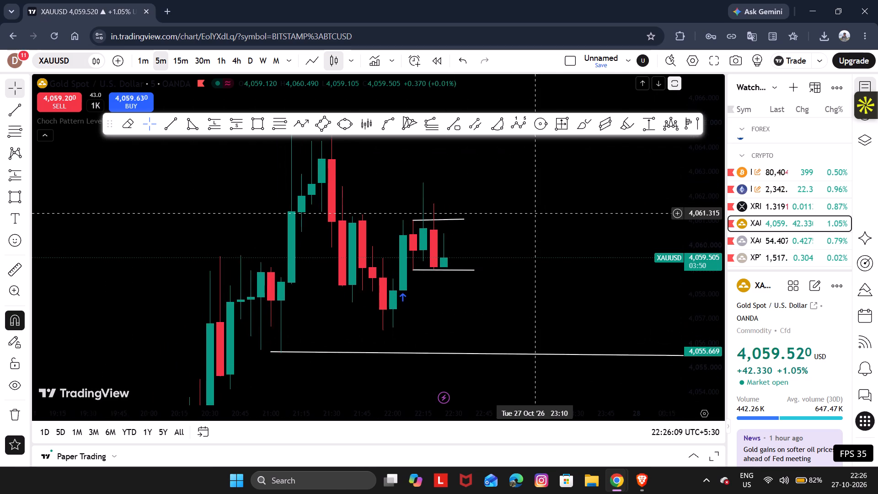
{"action": "left_click_drag", "start_coordinate": [515, 208], "coordinate": [501, 205]}
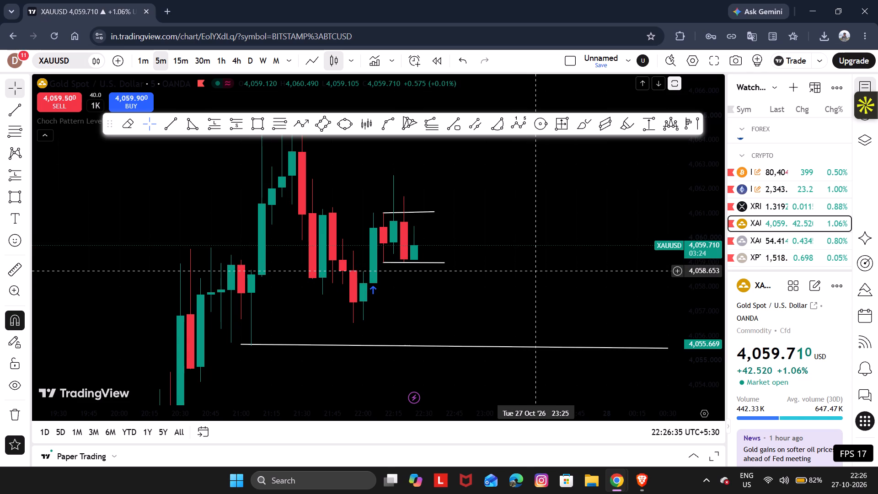
{"action": "left_click_drag", "start_coordinate": [532, 271], "coordinate": [544, 283]}
{"action": "left_click_drag", "start_coordinate": [514, 286], "coordinate": [526, 291]}
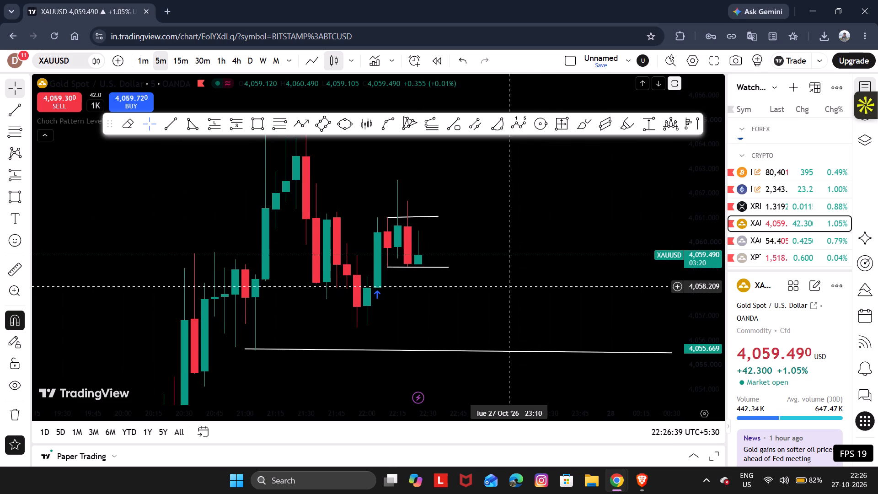
{"action": "left_click_drag", "start_coordinate": [526, 291], "coordinate": [599, 328]}
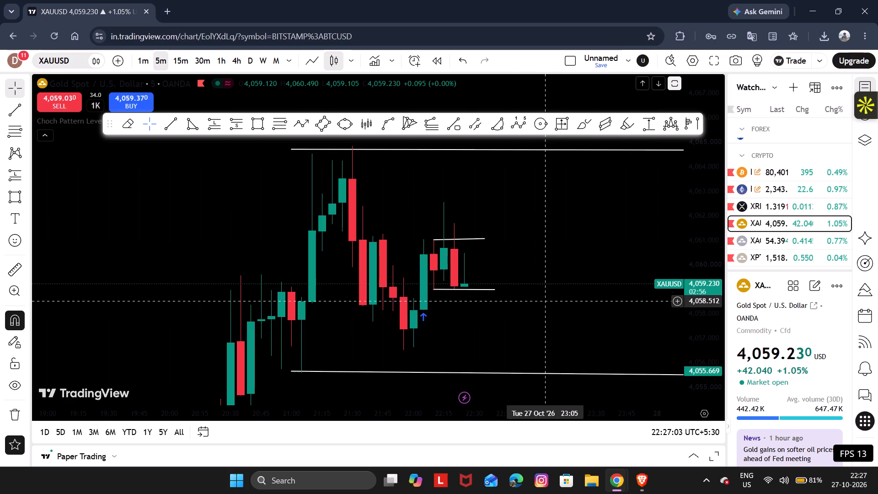
{"action": "left_click_drag", "start_coordinate": [551, 299], "coordinate": [523, 290]}
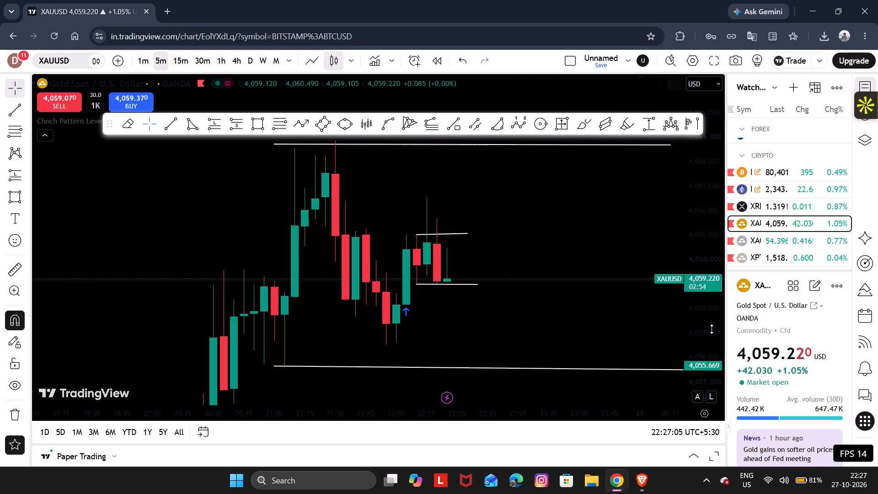
{"action": "left_click_drag", "start_coordinate": [712, 329], "coordinate": [702, 278]}
{"action": "left_click_drag", "start_coordinate": [577, 320], "coordinate": [557, 189]}
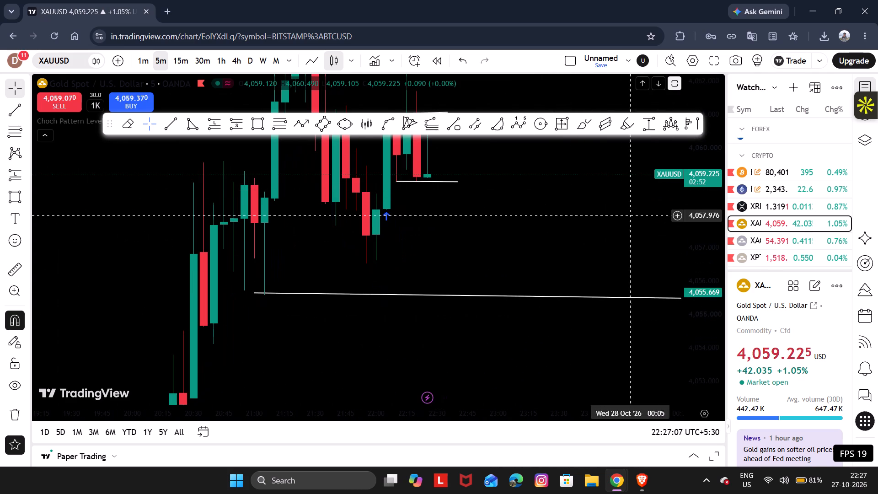
{"action": "left_click_drag", "start_coordinate": [694, 193], "coordinate": [675, 268]}
{"action": "left_click_drag", "start_coordinate": [579, 233], "coordinate": [565, 264]}
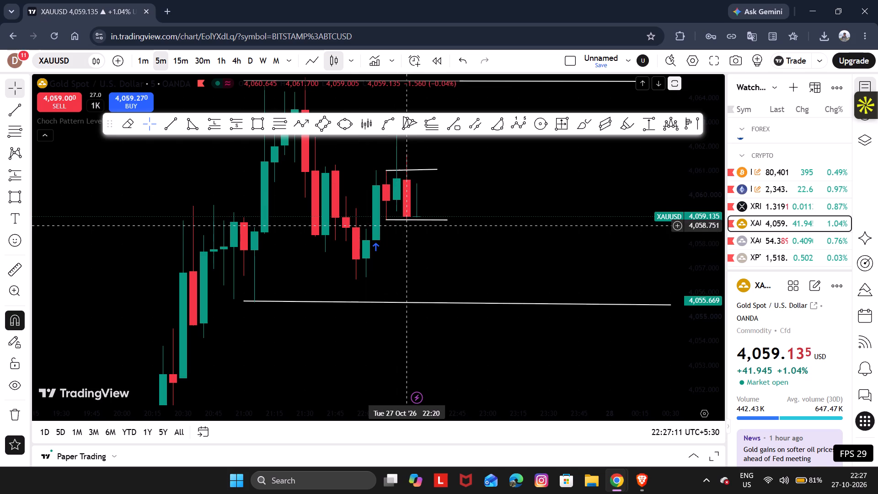
Place a short position on XAUUSD from the 22:25 candle with its entry at about 4,059.69.
{"action": "left_click", "coordinate": [239, 119]}
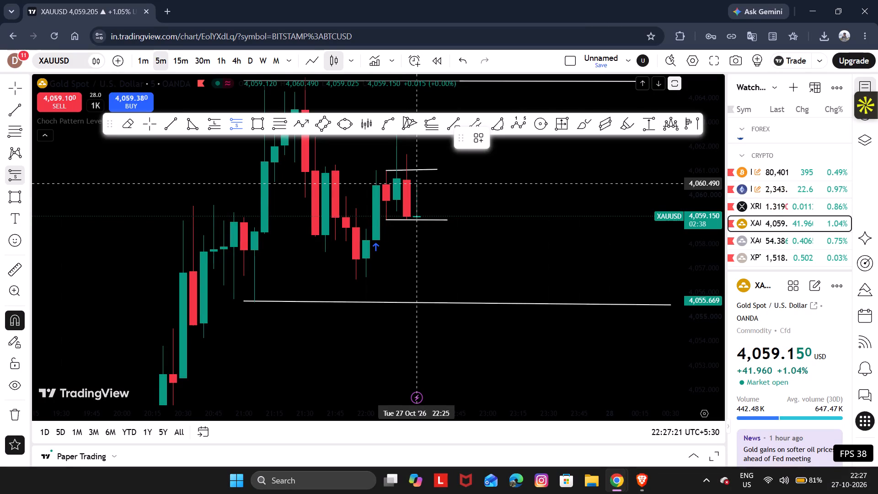
{"action": "left_click", "coordinate": [442, 200]}
{"action": "left_click_drag", "start_coordinate": [461, 204], "coordinate": [441, 207]}
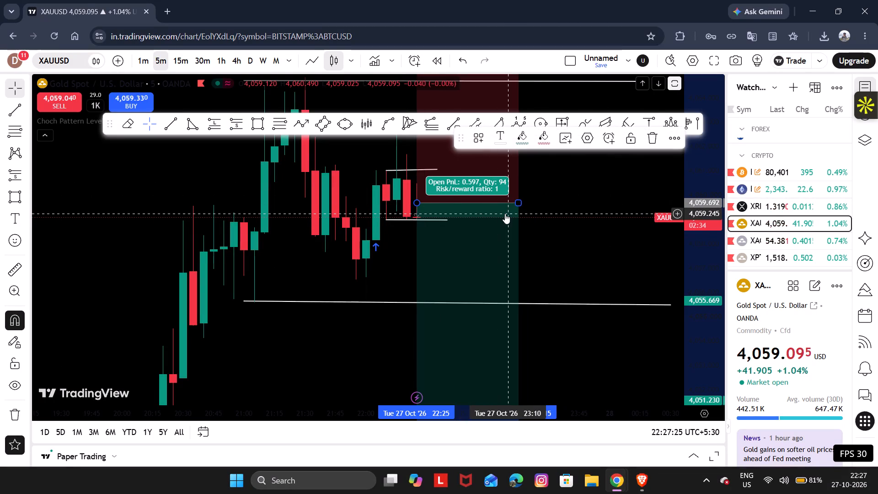
{"action": "left_click", "coordinate": [505, 214]}
Lower the short position's stop level to about 4,062.04.
{"action": "left_click_drag", "start_coordinate": [536, 227], "coordinate": [545, 279]}
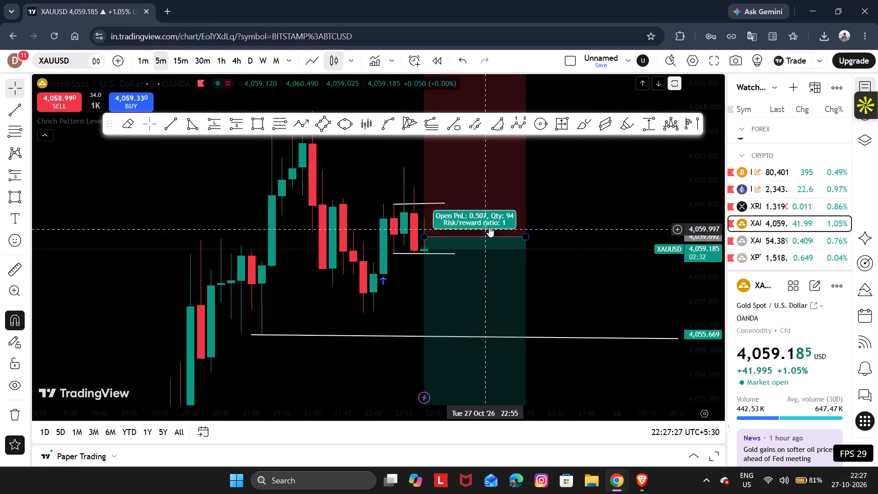
{"action": "left_click_drag", "start_coordinate": [558, 201], "coordinate": [589, 353]}
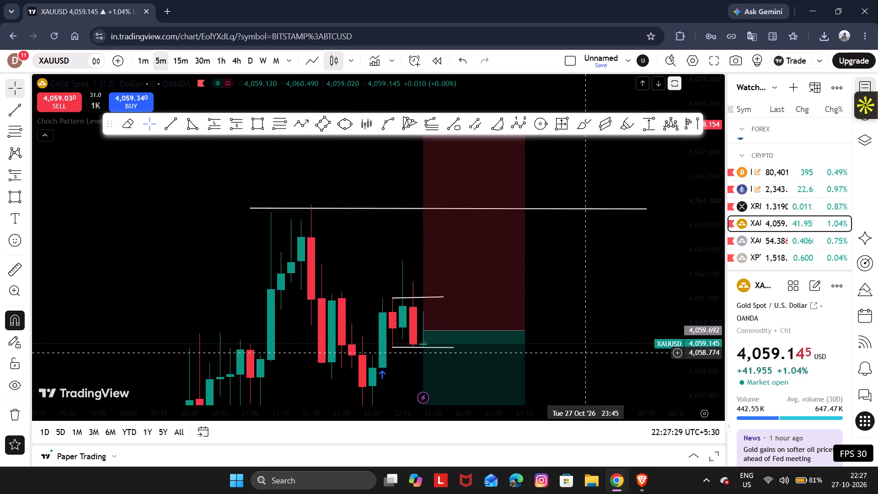
{"action": "left_click_drag", "start_coordinate": [598, 262], "coordinate": [600, 307]}
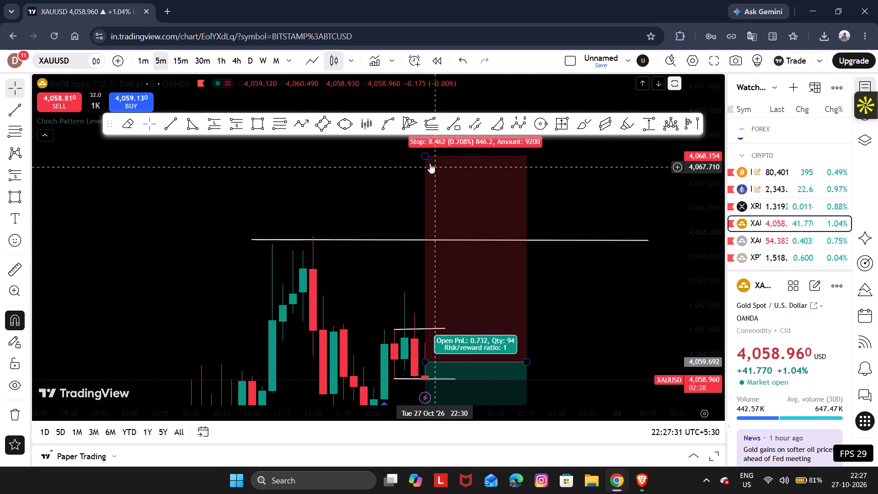
{"action": "left_click_drag", "start_coordinate": [426, 156], "coordinate": [451, 291]}
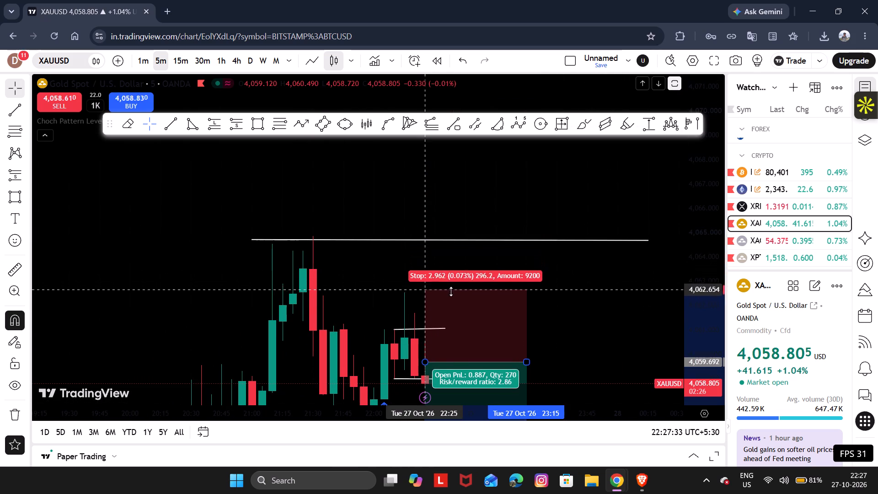
{"action": "left_click_drag", "start_coordinate": [451, 291], "coordinate": [451, 304]}
Raise the short position's target to about 4,055.46, near the long lower white line.
{"action": "left_click_drag", "start_coordinate": [476, 266], "coordinate": [468, 215]}
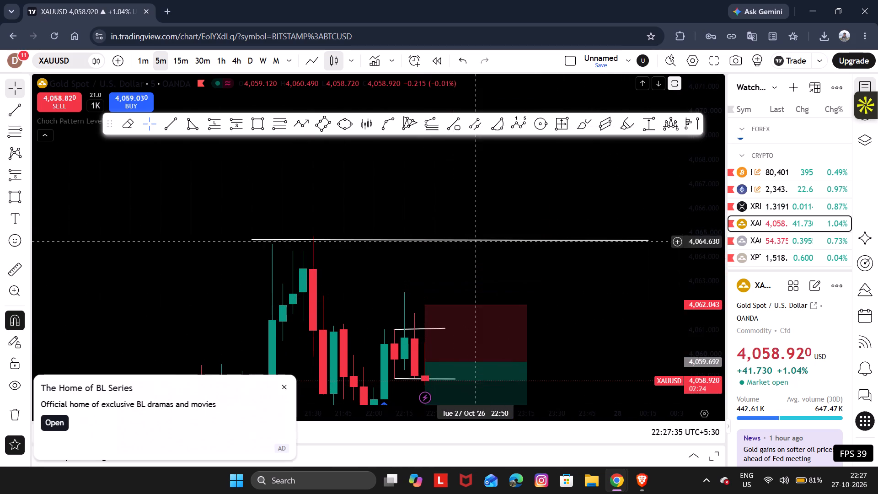
{"action": "left_click_drag", "start_coordinate": [468, 215], "coordinate": [434, 120]}
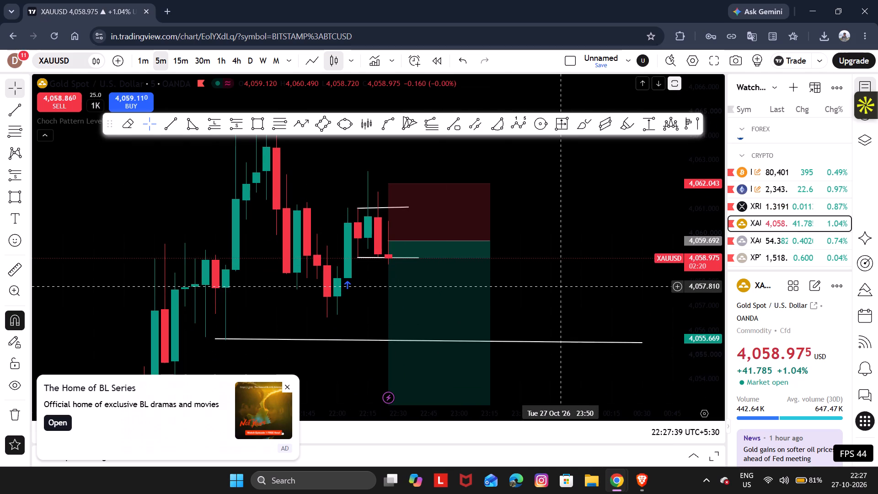
{"action": "left_click_drag", "start_coordinate": [581, 288], "coordinate": [579, 290]}
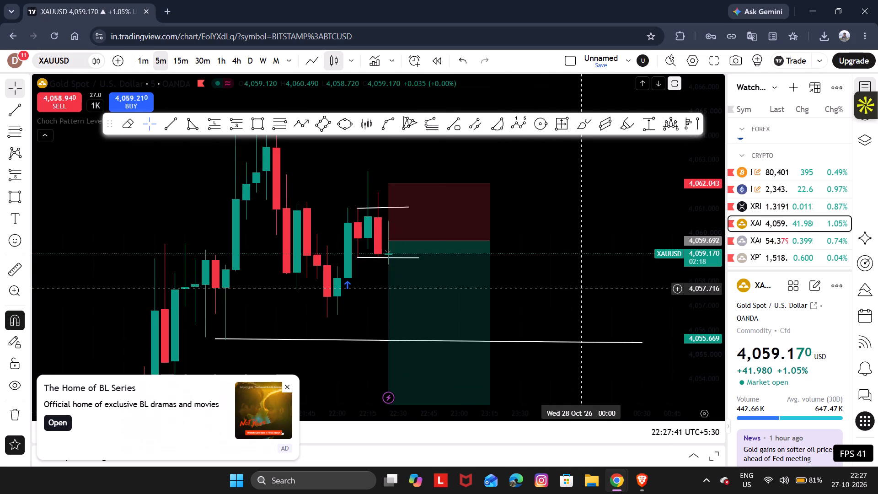
{"action": "left_click_drag", "start_coordinate": [579, 290], "coordinate": [562, 305]}
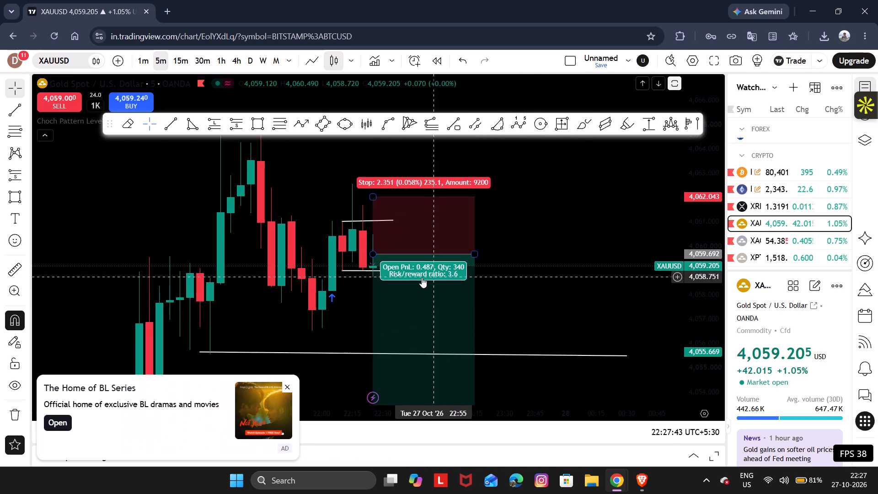
{"action": "left_click", "coordinate": [356, 274]}
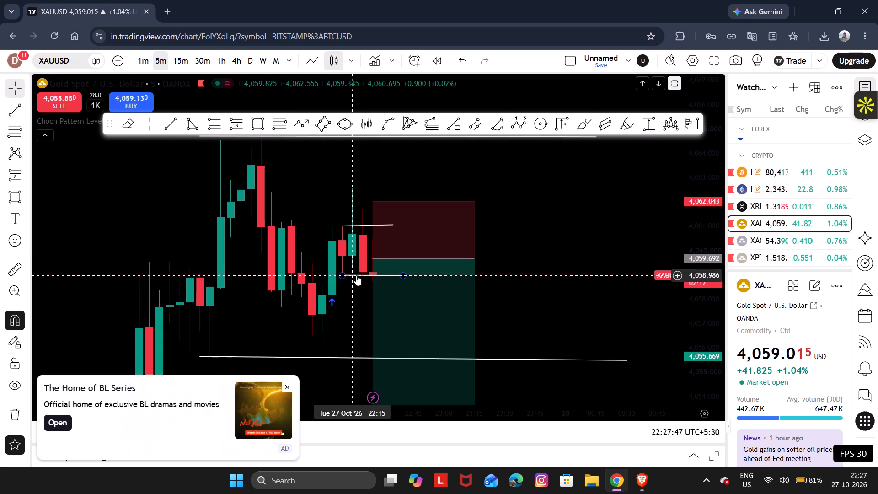
{"action": "left_click", "coordinate": [581, 332]}
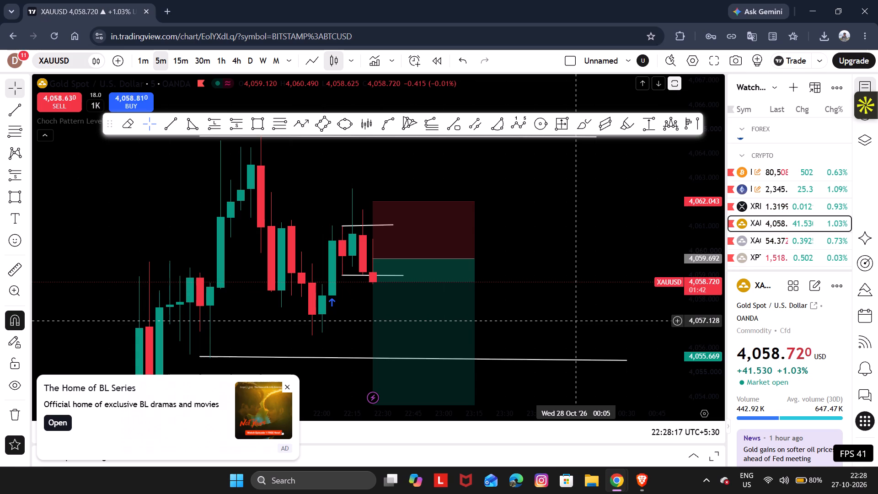
{"action": "left_click_drag", "start_coordinate": [523, 342], "coordinate": [495, 301]}
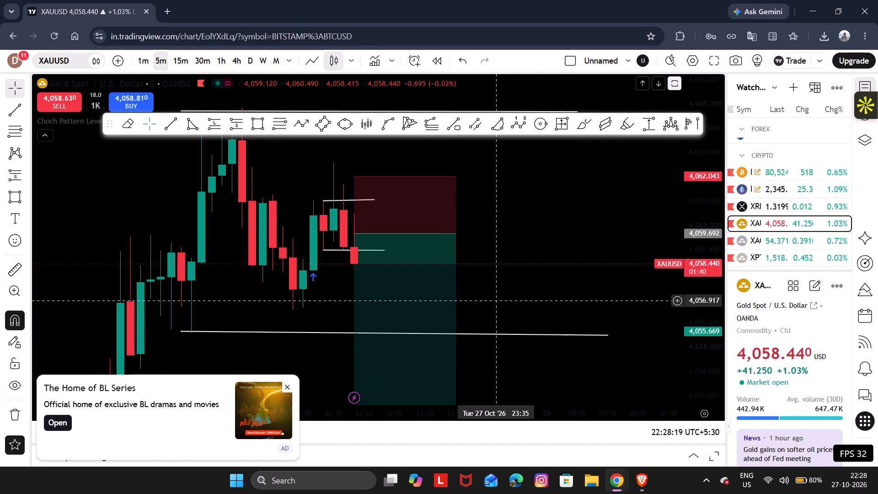
{"action": "left_click", "coordinate": [495, 301]}
{"action": "left_click_drag", "start_coordinate": [495, 301], "coordinate": [475, 204]}
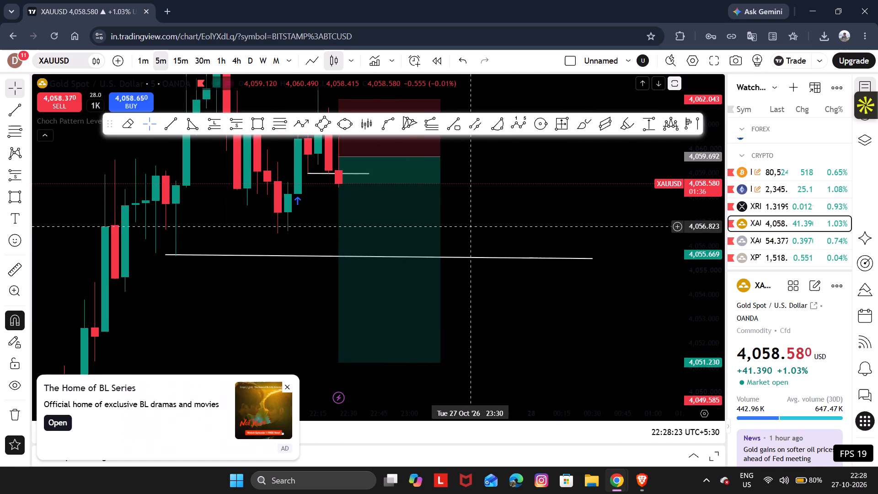
{"action": "left_click_drag", "start_coordinate": [475, 228], "coordinate": [474, 236]}
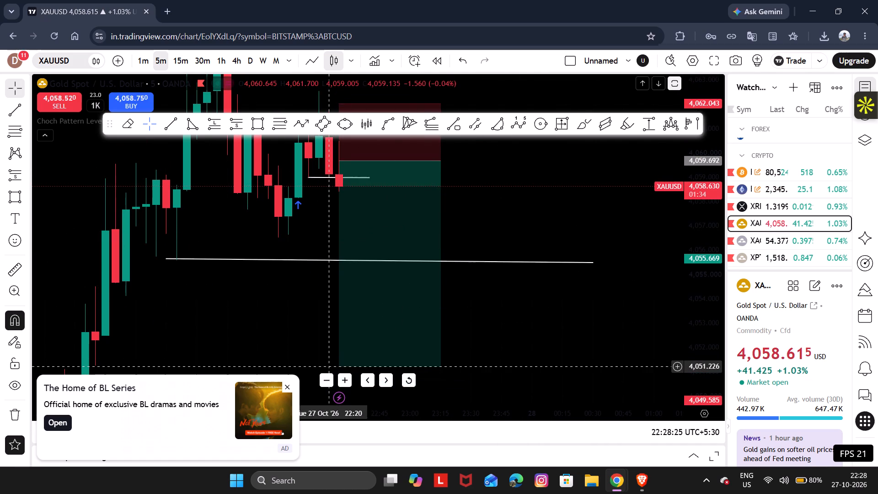
{"action": "left_click_drag", "start_coordinate": [338, 365], "coordinate": [373, 264]}
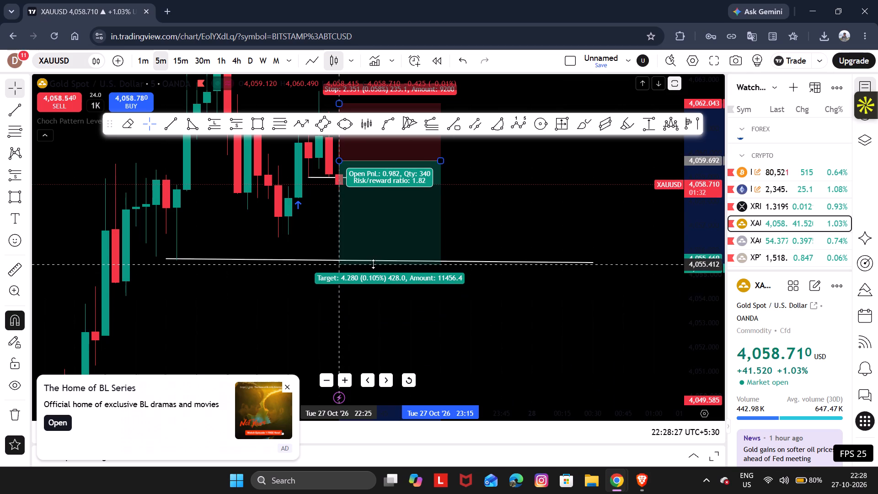
{"action": "left_click_drag", "start_coordinate": [373, 264], "coordinate": [375, 263]}
Move the whole short position to start at the 22:20 candle with its entry at about 4,059.83.
{"action": "left_click_drag", "start_coordinate": [446, 279], "coordinate": [424, 311]}
{"action": "left_click_drag", "start_coordinate": [424, 311], "coordinate": [402, 269]}
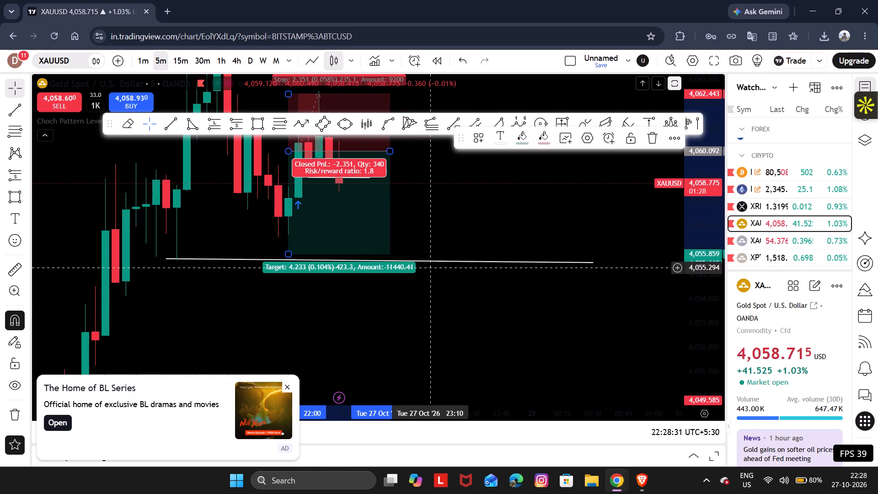
{"action": "left_click_drag", "start_coordinate": [356, 240], "coordinate": [400, 249]}
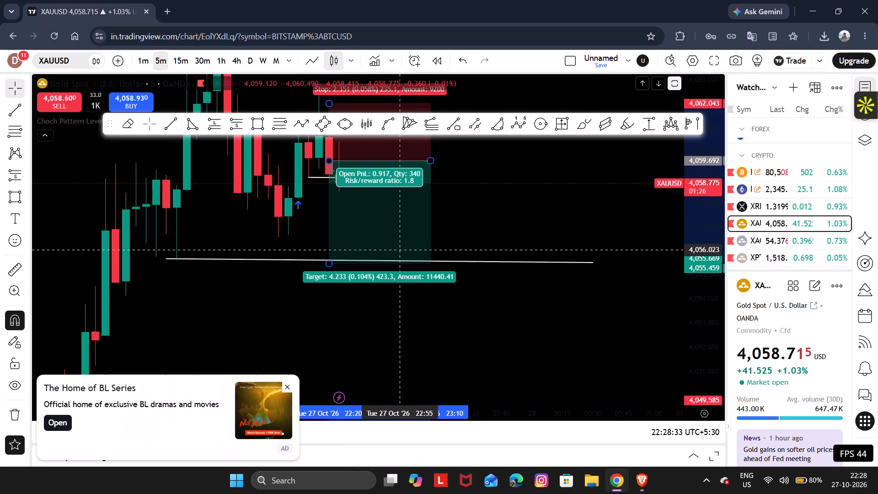
{"action": "left_click_drag", "start_coordinate": [400, 249], "coordinate": [401, 246]}
{"action": "left_click", "coordinate": [493, 226]}
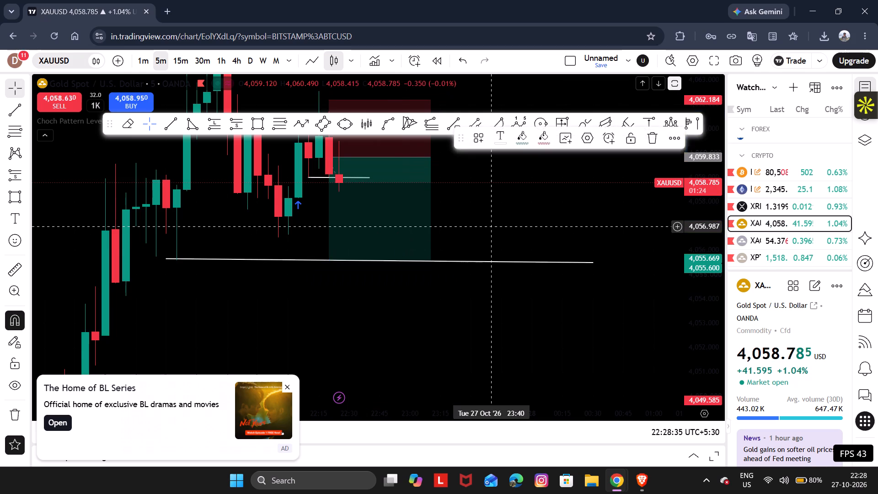
Draw a horizontal trend line from the 22:10 candle's open at about 4,060.44 to 23:15, across the short position's stop zone.
{"action": "left_click_drag", "start_coordinate": [493, 226], "coordinate": [493, 262]}
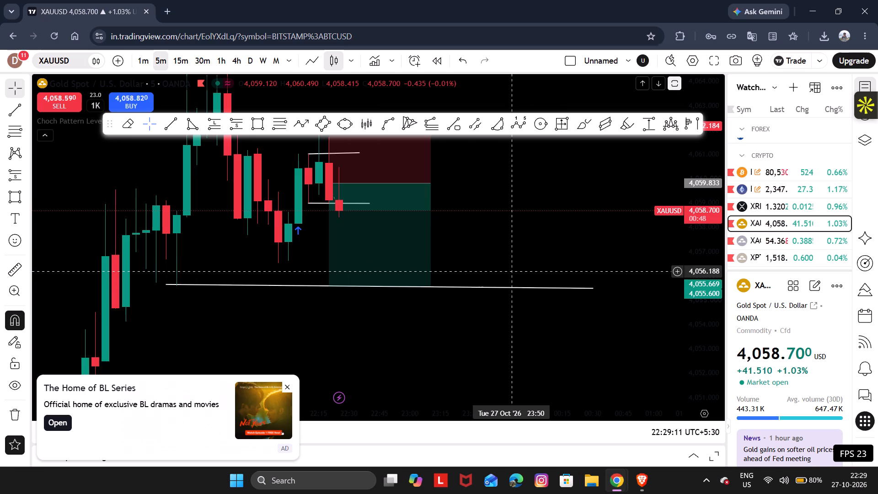
{"action": "left_click_drag", "start_coordinate": [587, 244], "coordinate": [600, 252]}
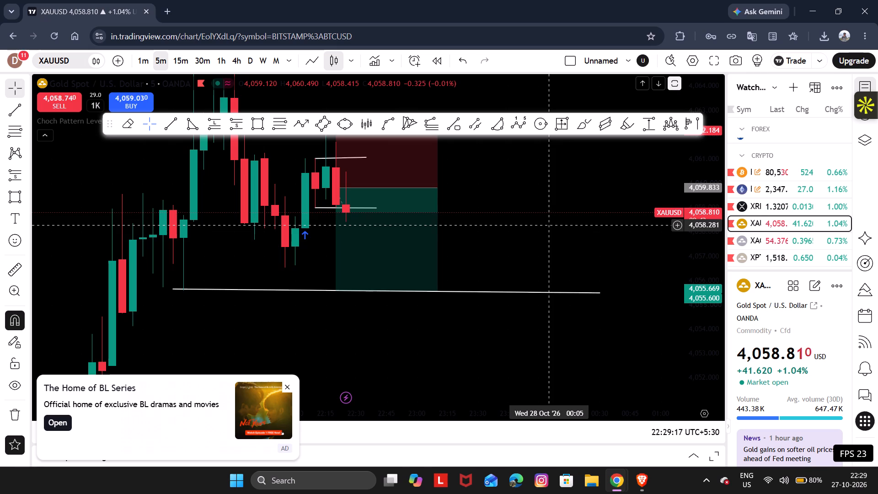
{"action": "left_click_drag", "start_coordinate": [574, 236], "coordinate": [579, 243]}
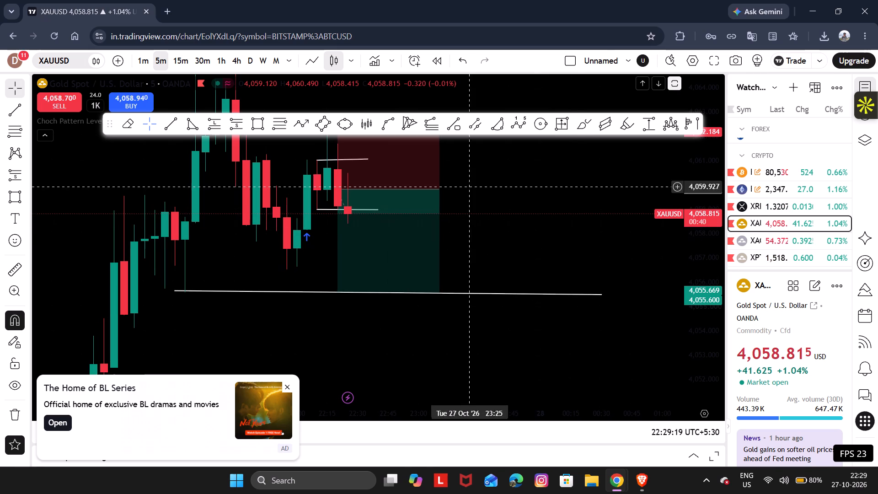
{"action": "left_click", "coordinate": [179, 126]}
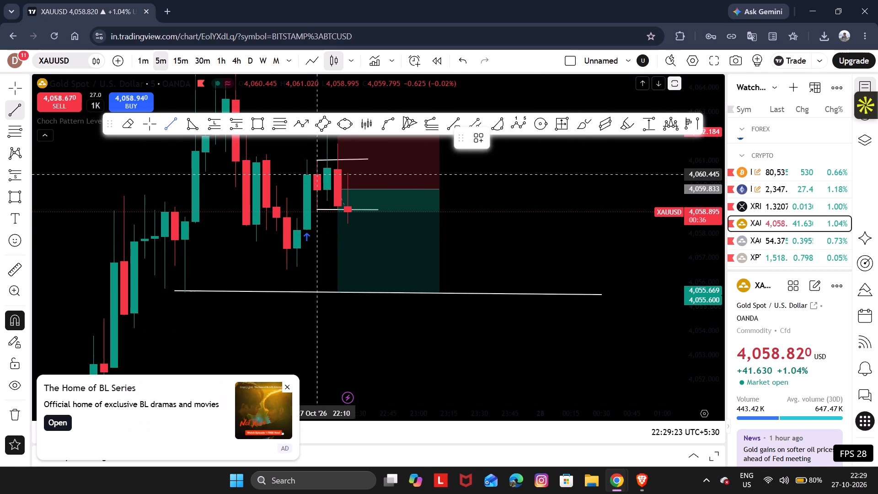
{"action": "left_click_drag", "start_coordinate": [319, 168], "coordinate": [353, 181]}
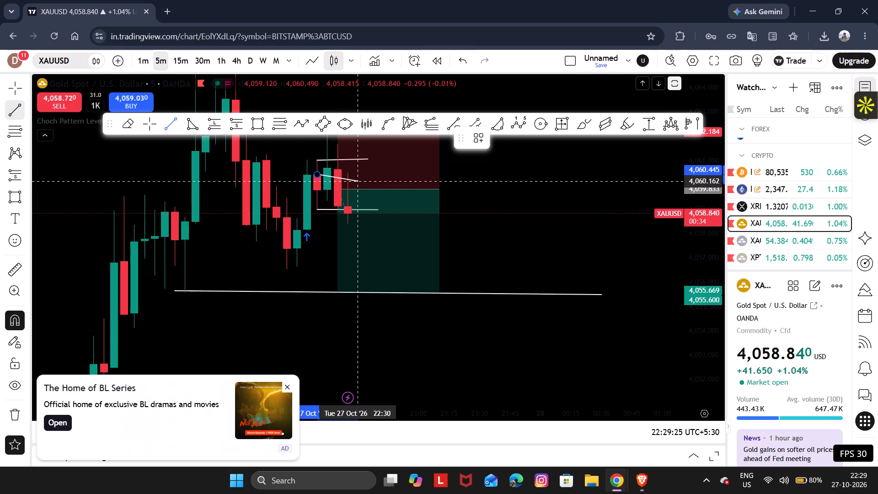
{"action": "left_click_drag", "start_coordinate": [353, 181], "coordinate": [431, 172]}
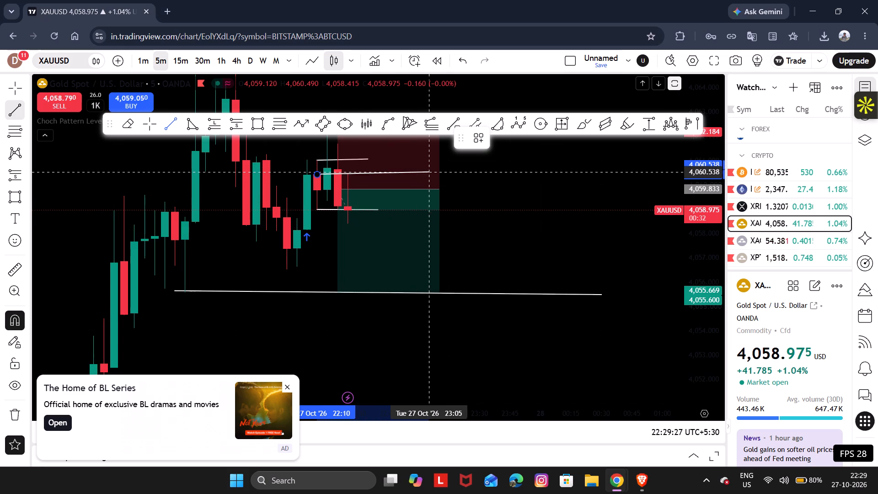
{"action": "left_click_drag", "start_coordinate": [431, 172], "coordinate": [446, 174]}
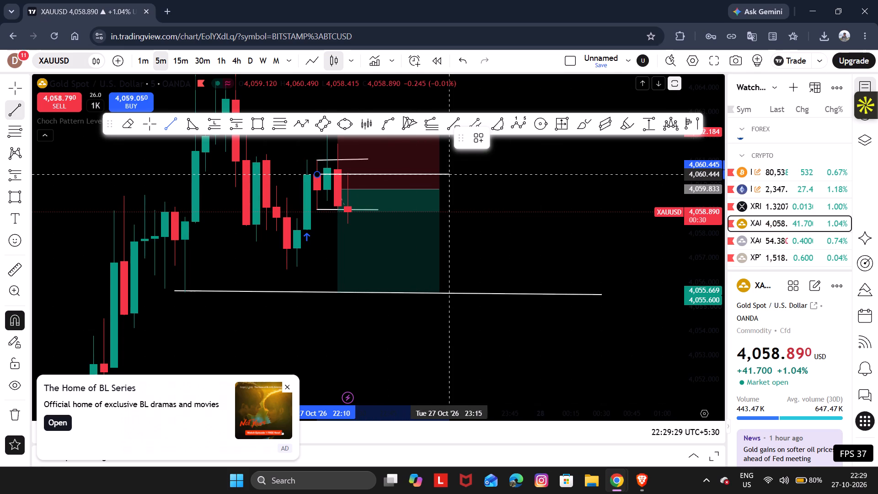
{"action": "left_click_drag", "start_coordinate": [446, 174], "coordinate": [447, 174]}
{"action": "left_click", "coordinate": [447, 174]}
{"action": "left_click", "coordinate": [475, 207]}
Examine the 22:25 candle's movement against the short position's entry and the marked white levels.
{"action": "left_click_drag", "start_coordinate": [475, 207], "coordinate": [494, 235]}
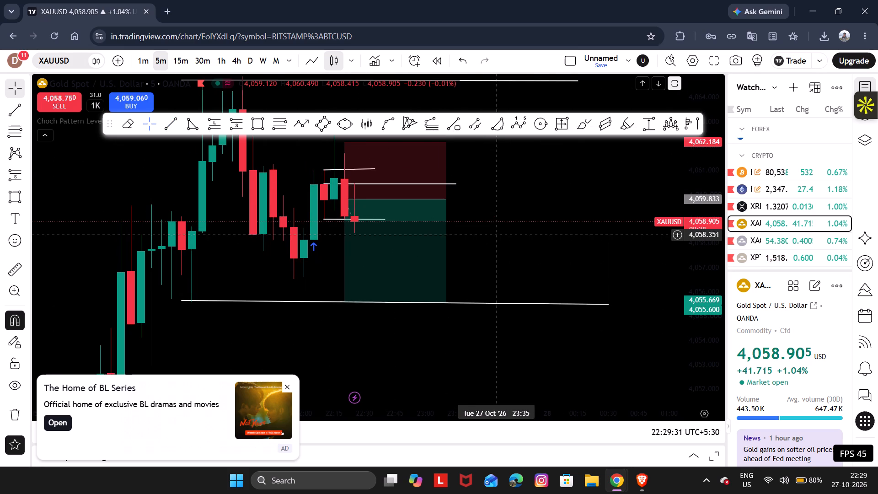
{"action": "left_click_drag", "start_coordinate": [510, 237], "coordinate": [487, 254]}
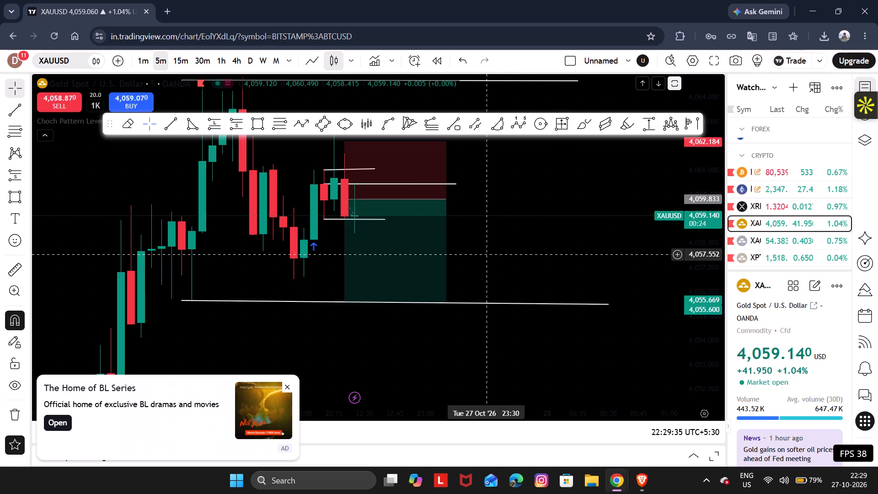
{"action": "left_click_drag", "start_coordinate": [526, 263], "coordinate": [516, 263]}
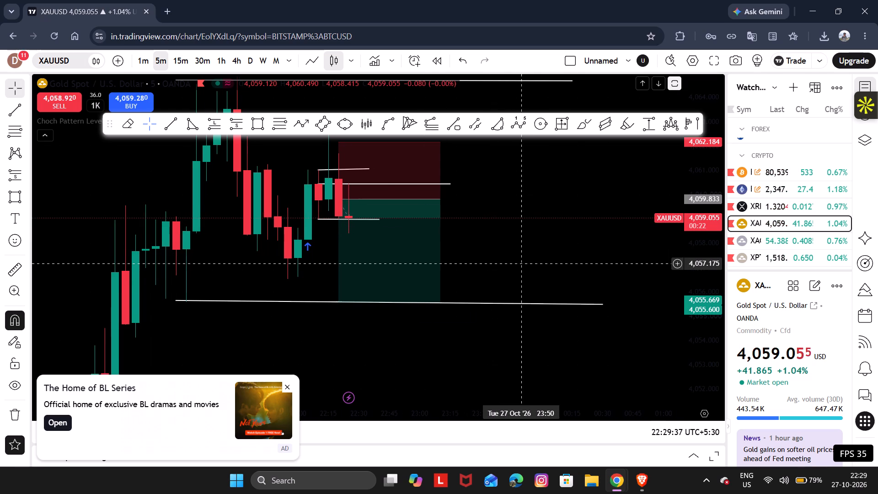
{"action": "left_click_drag", "start_coordinate": [516, 263], "coordinate": [516, 263]}
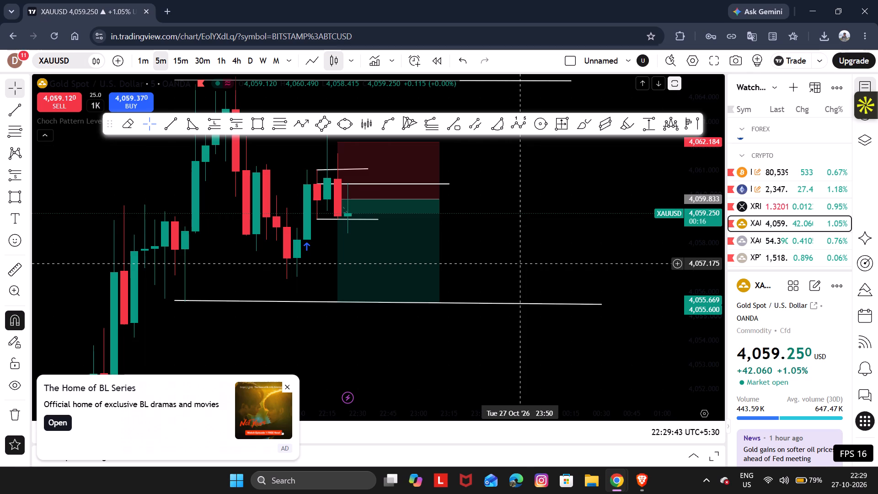
{"action": "left_click_drag", "start_coordinate": [516, 263], "coordinate": [515, 263]}
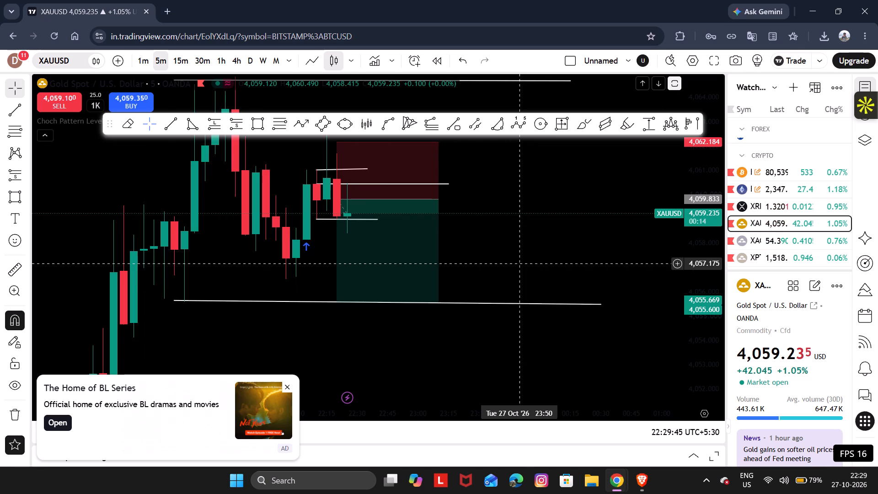
{"action": "left_click_drag", "start_coordinate": [515, 263], "coordinate": [515, 263]}
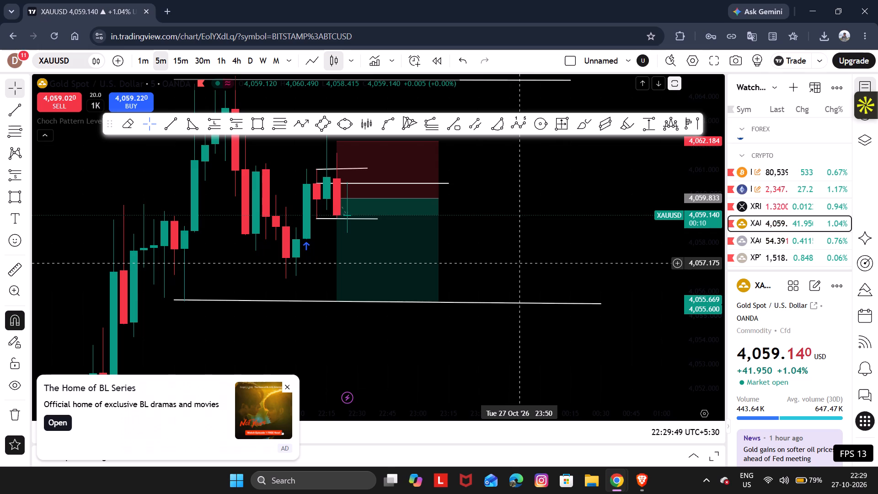
{"action": "left_click_drag", "start_coordinate": [515, 263], "coordinate": [515, 263]}
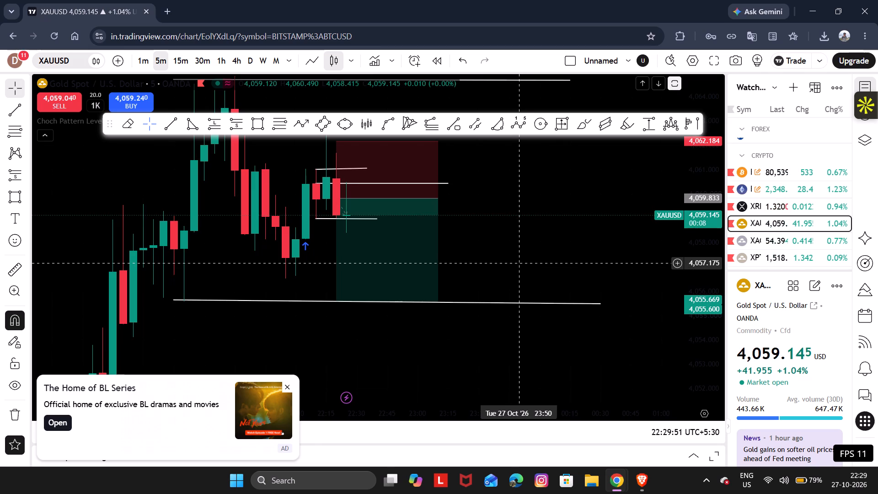
{"action": "left_click_drag", "start_coordinate": [515, 263], "coordinate": [511, 265]}
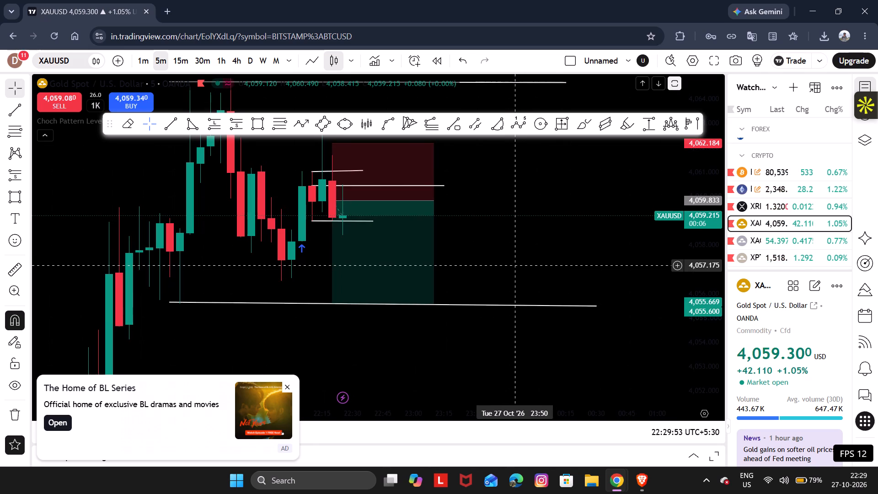
{"action": "left_click", "coordinate": [511, 265]}
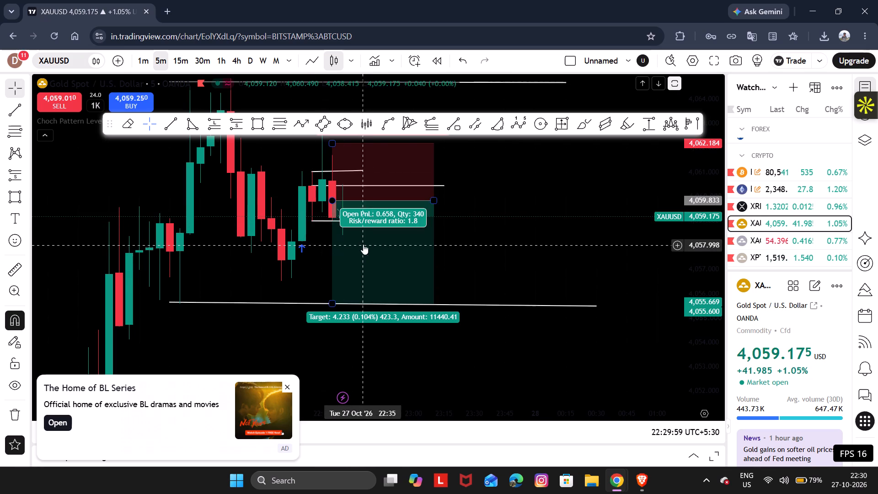
Draw a short descending trend line from the 22:10 candle's low to the 22:25 candle's low at 4,058.415.
{"action": "left_click", "coordinate": [166, 118]}
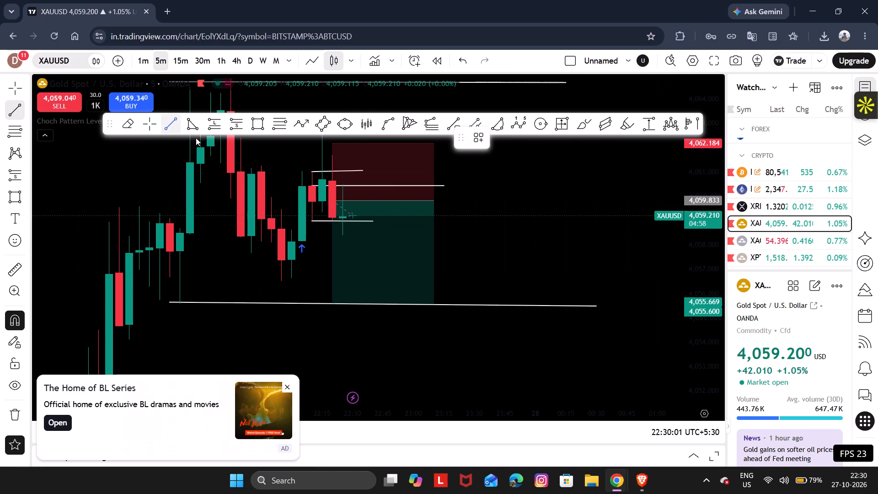
{"action": "left_click_drag", "start_coordinate": [311, 214], "coordinate": [347, 236]}
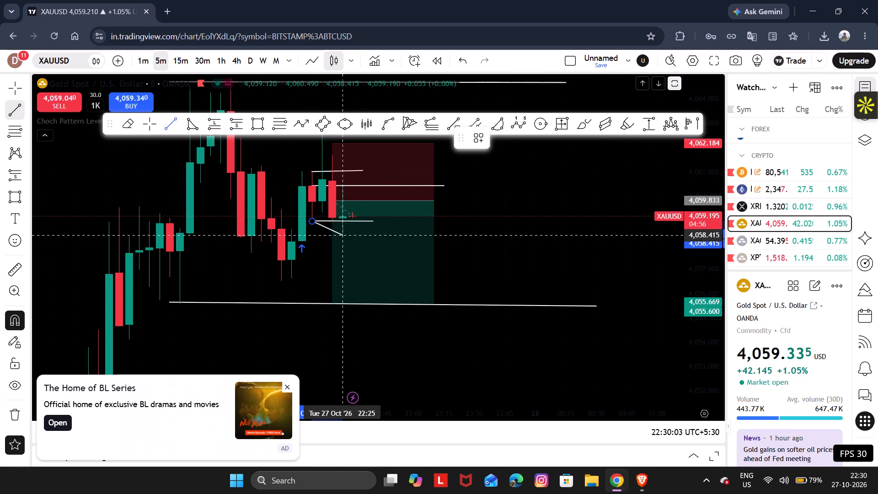
{"action": "left_click_drag", "start_coordinate": [347, 236], "coordinate": [343, 236]}
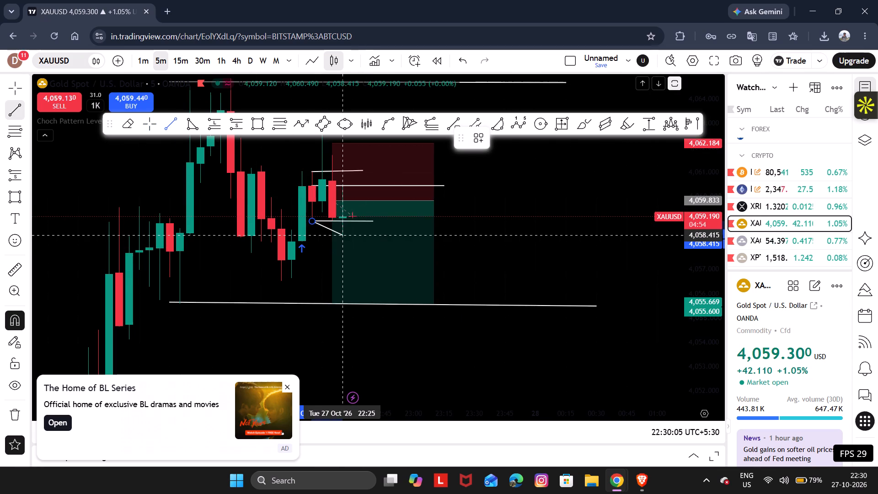
{"action": "left_click_drag", "start_coordinate": [343, 236], "coordinate": [343, 235]}
{"action": "left_click", "coordinate": [343, 235]}
{"action": "left_click", "coordinate": [500, 263]}
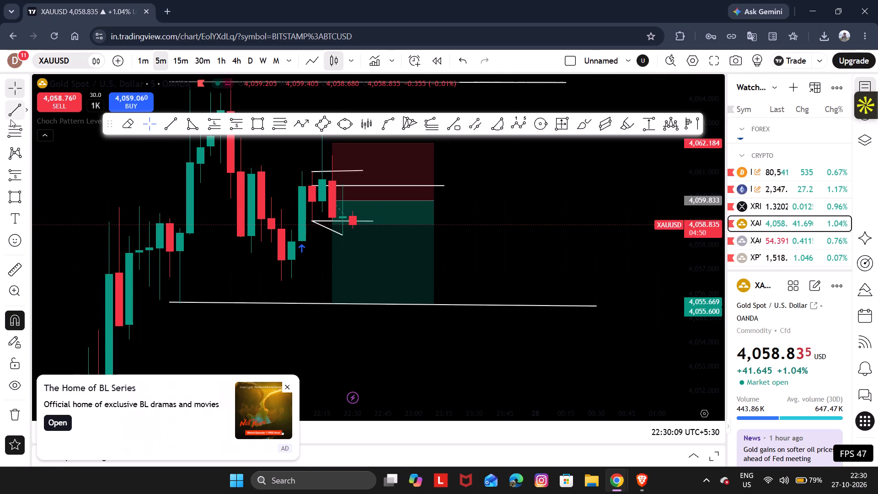
Draw a nearly horizontal trend line below the current price and shift it to run from the 22:25 candle's low to about 23:40.
{"action": "left_click", "coordinate": [172, 125]}
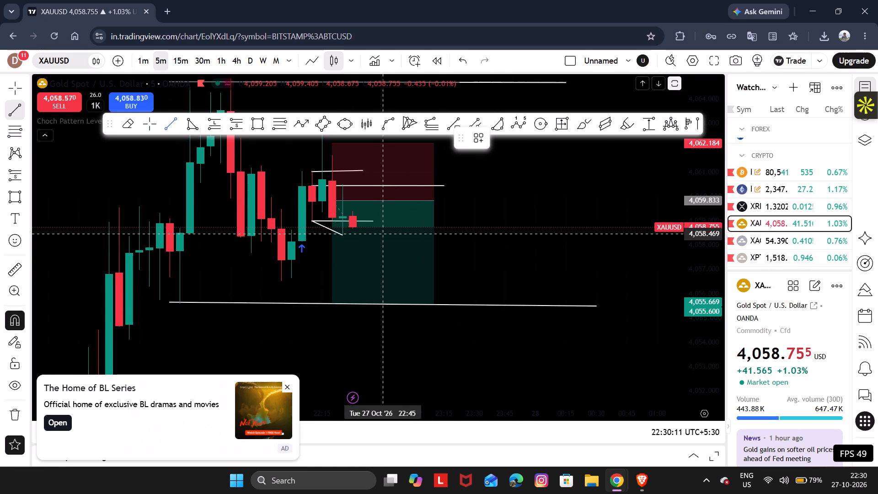
{"action": "left_click", "coordinate": [348, 235]}
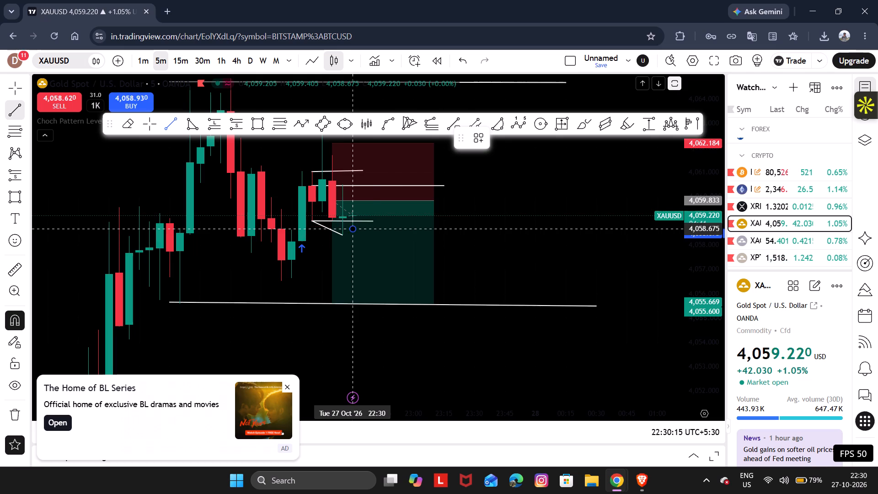
{"action": "left_click", "coordinate": [503, 230]}
{"action": "left_click_drag", "start_coordinate": [471, 231], "coordinate": [464, 236]}
{"action": "left_click", "coordinate": [506, 257]}
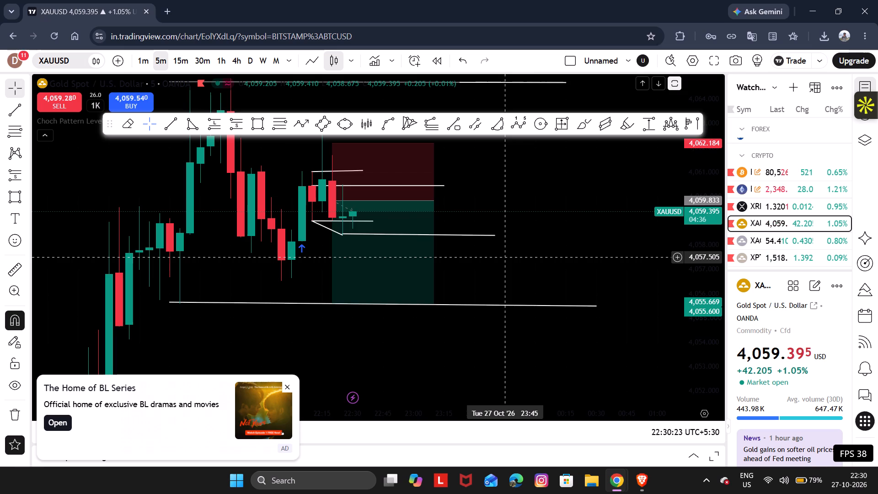
Examine the 22:30 candle's movement against the short position's entry, stop and target and the marked white levels.
{"action": "left_click_drag", "start_coordinate": [562, 233], "coordinate": [544, 255]}
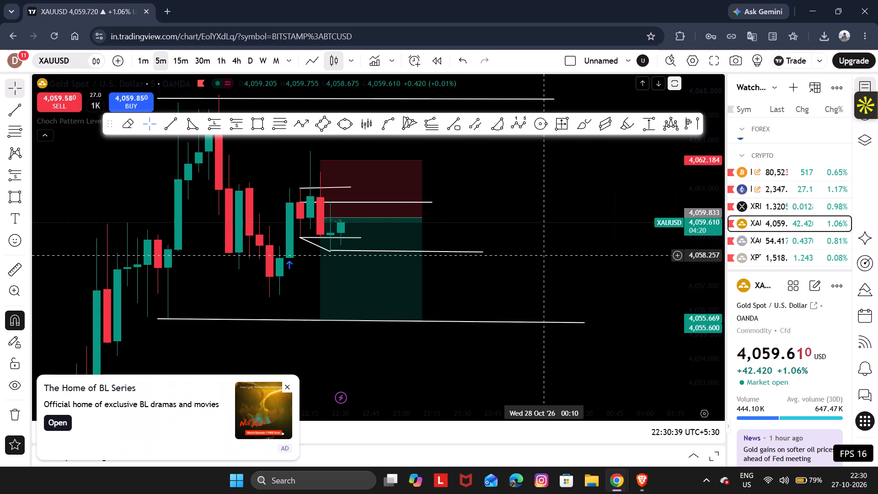
{"action": "left_click_drag", "start_coordinate": [541, 250], "coordinate": [508, 256]}
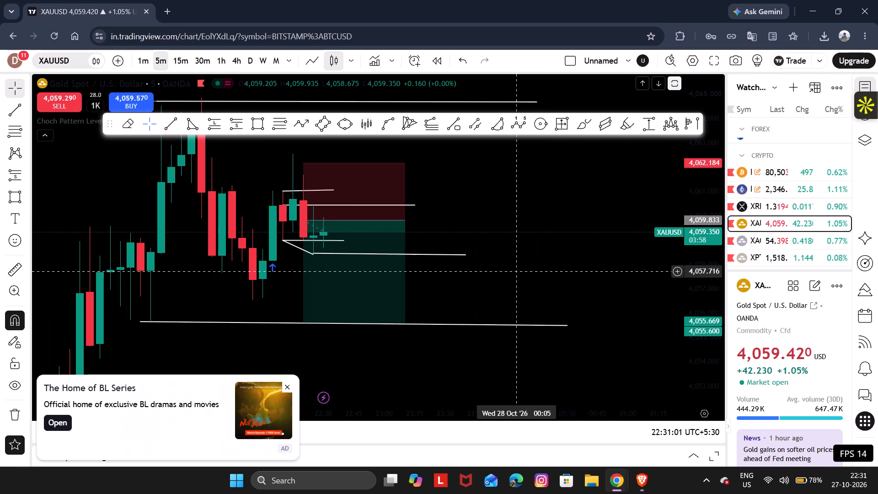
{"action": "left_click_drag", "start_coordinate": [497, 273], "coordinate": [523, 255]}
{"action": "left_click_drag", "start_coordinate": [709, 291], "coordinate": [684, 214]}
{"action": "left_click_drag", "start_coordinate": [564, 242], "coordinate": [584, 241]}
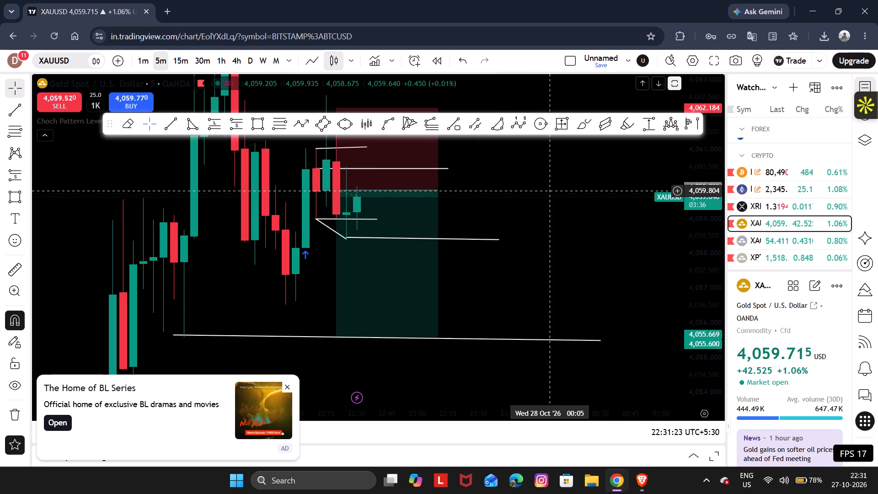
{"action": "left_click_drag", "start_coordinate": [549, 198], "coordinate": [558, 221]}
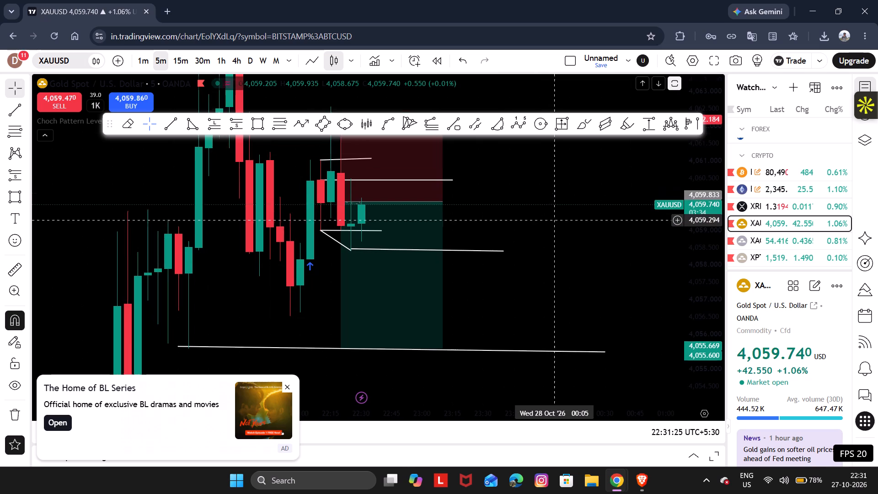
{"action": "left_click_drag", "start_coordinate": [558, 221], "coordinate": [584, 283]}
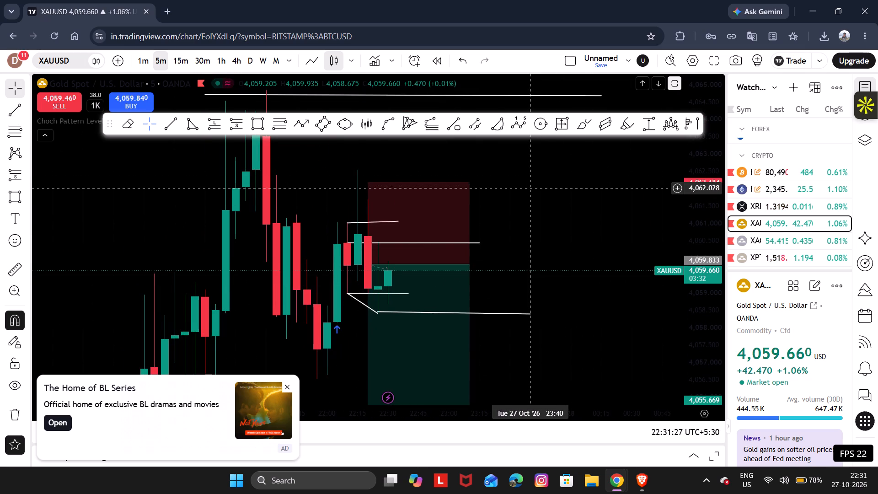
{"action": "left_click_drag", "start_coordinate": [580, 193], "coordinate": [603, 181]}
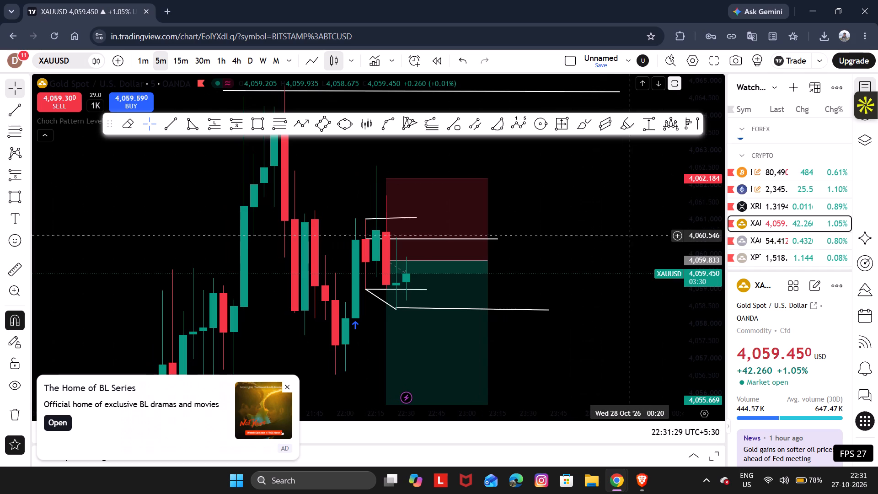
{"action": "left_click_drag", "start_coordinate": [616, 261], "coordinate": [596, 238]}
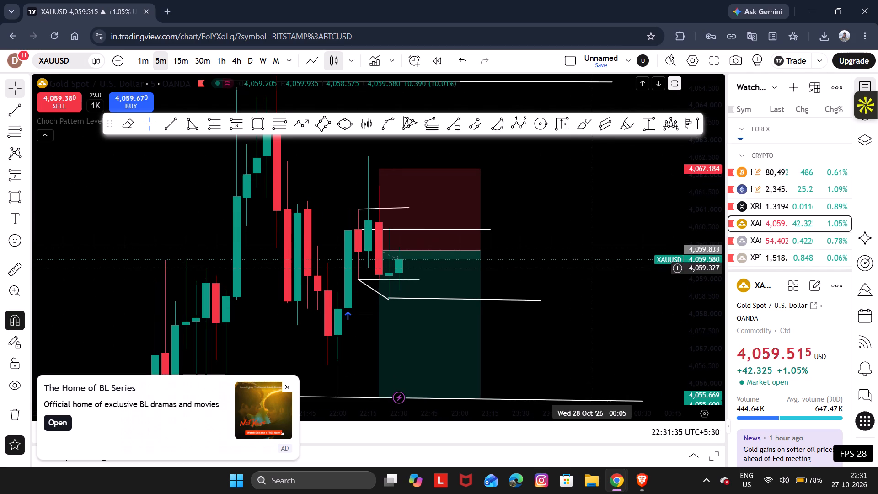
{"action": "left_click_drag", "start_coordinate": [597, 268], "coordinate": [589, 240]}
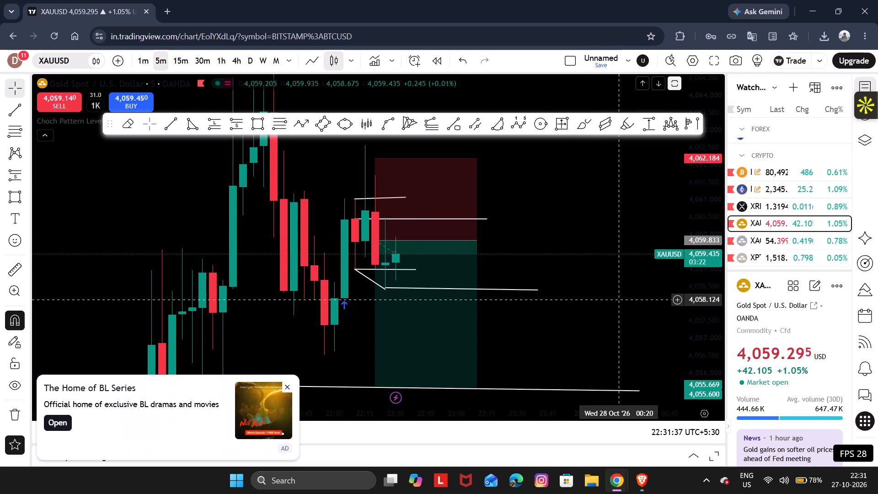
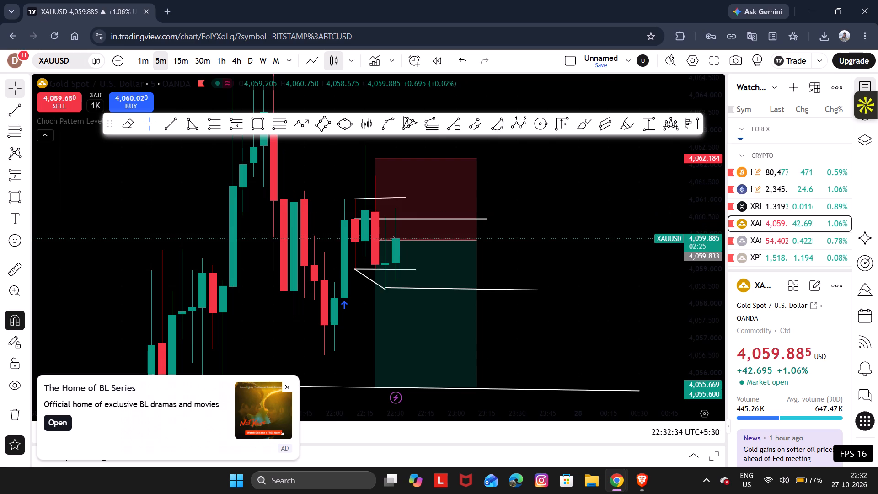
Adjust the 22:35 end of the short upper white trend line near 4,061 so the line runs level.
{"action": "left_click", "coordinate": [410, 196]}
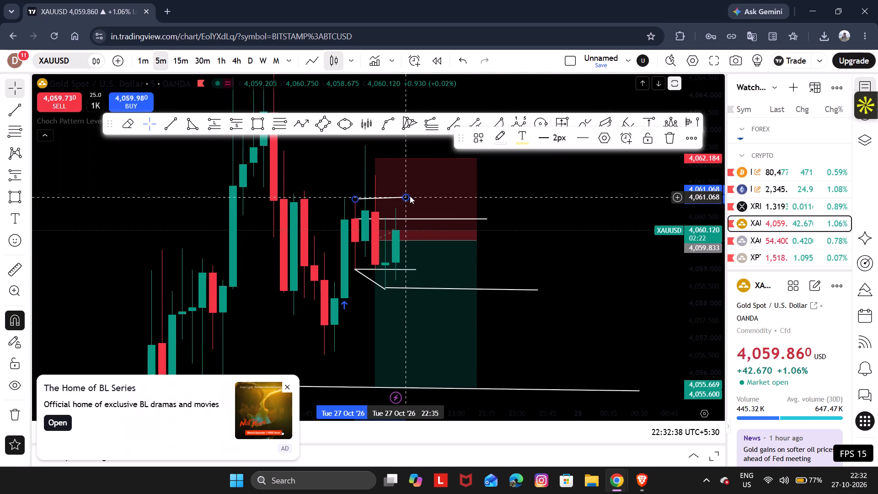
{"action": "left_click", "coordinate": [598, 254]}
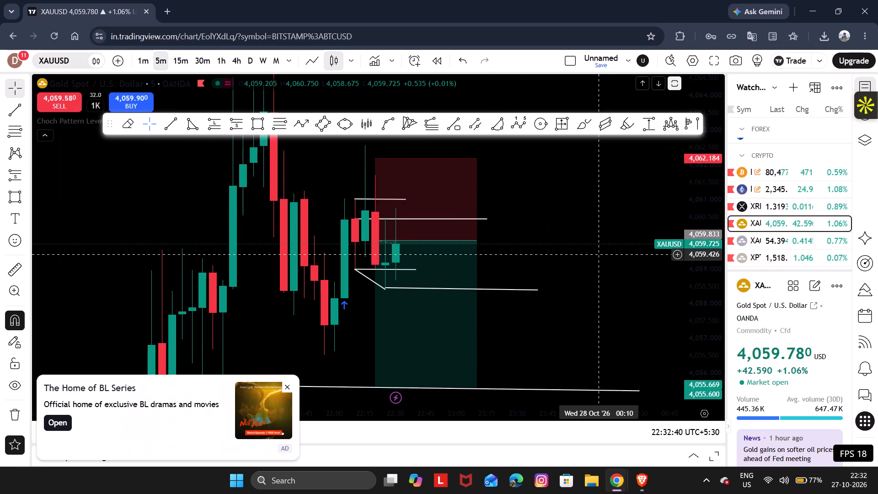
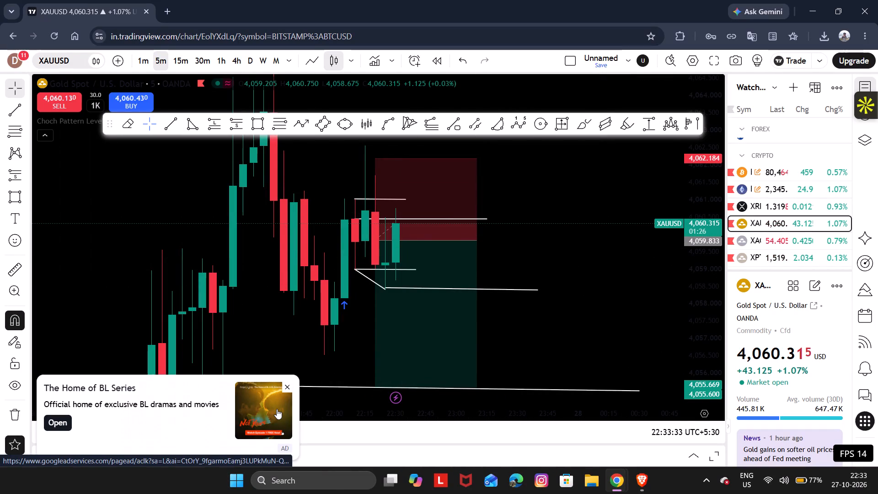
Close the advertisement and dismiss the Windows Security notification overlapping the chart.
{"action": "left_click", "coordinate": [289, 387]}
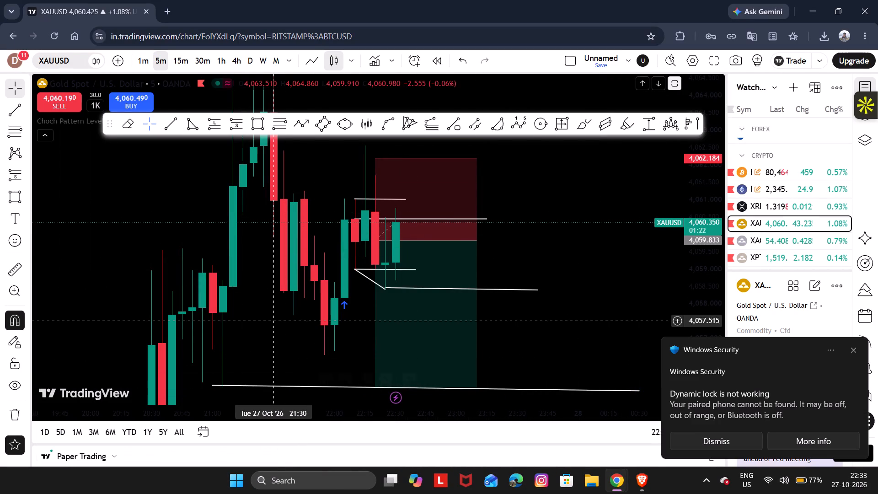
{"action": "left_click_drag", "start_coordinate": [273, 317], "coordinate": [196, 299]}
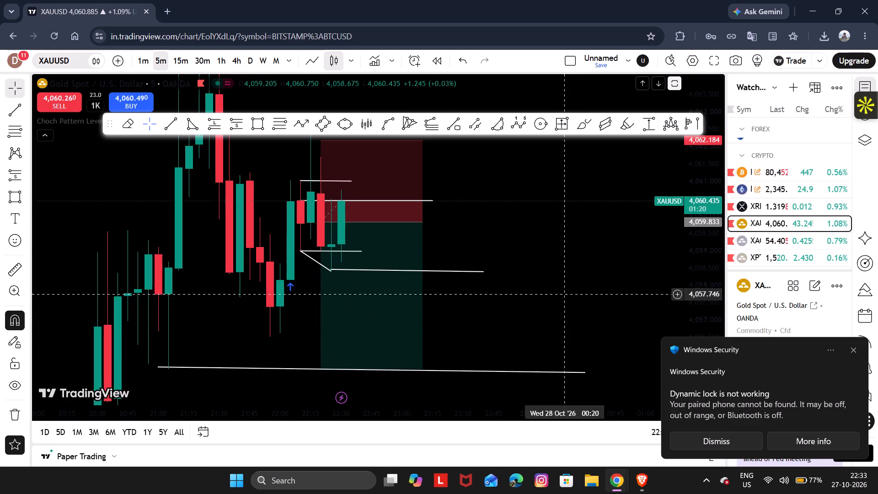
{"action": "left_click", "coordinate": [854, 346]}
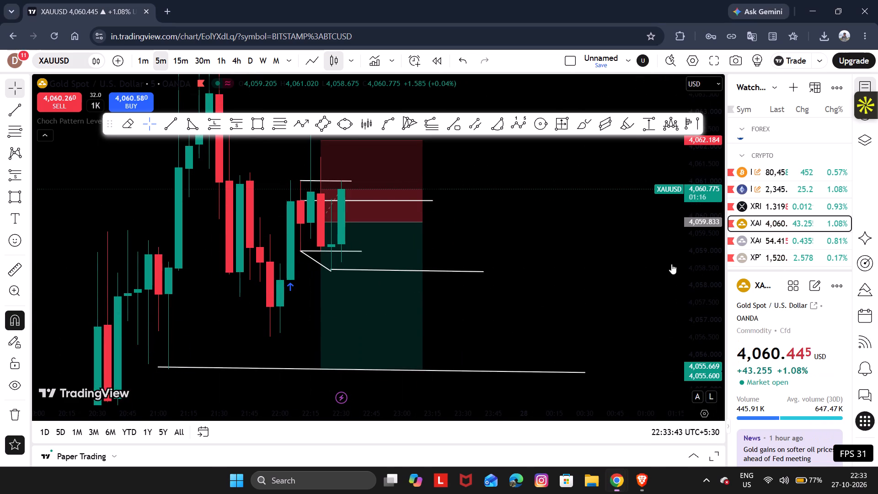
Delete the short level white trend line near 4,059 that ends at 22:40, below the latest candles.
{"action": "left_click_drag", "start_coordinate": [626, 258], "coordinate": [675, 234]}
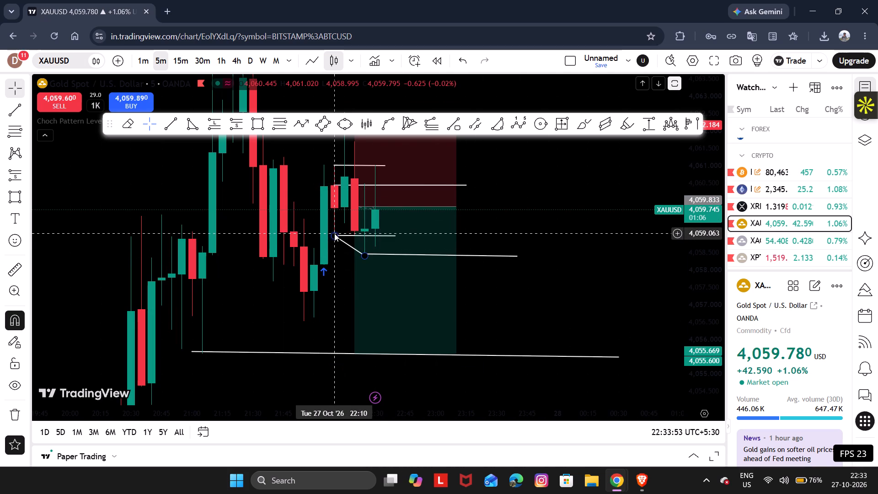
{"action": "left_click", "coordinate": [340, 235]}
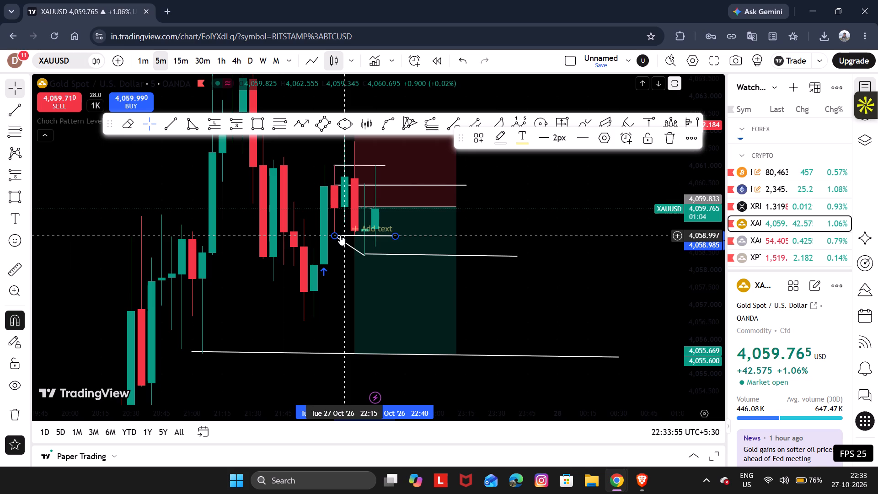
{"action": "key", "text": "BackSpace"}
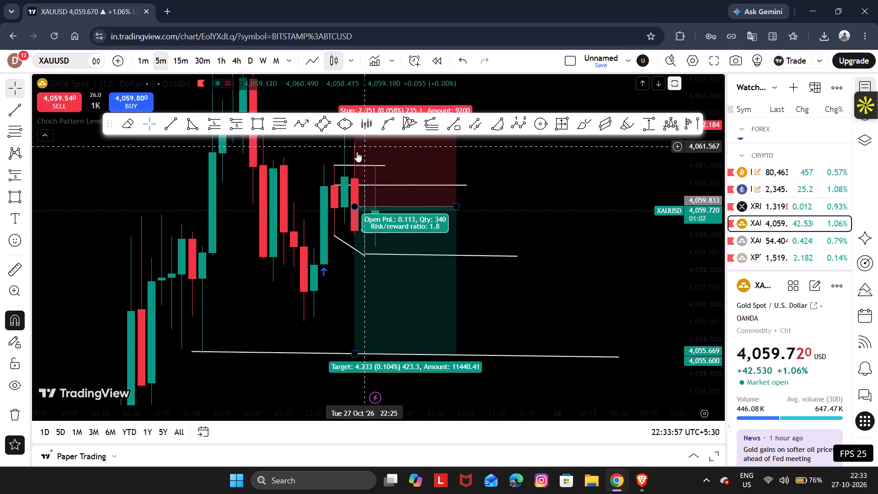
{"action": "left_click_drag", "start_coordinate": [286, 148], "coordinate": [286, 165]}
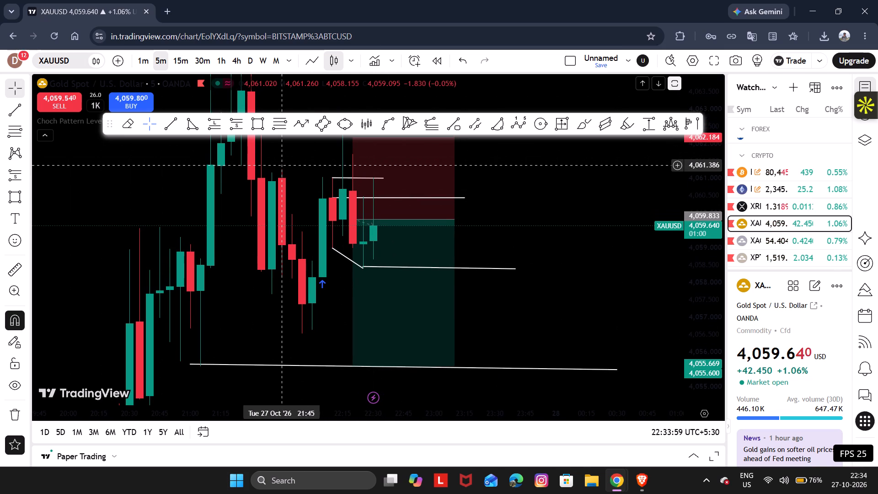
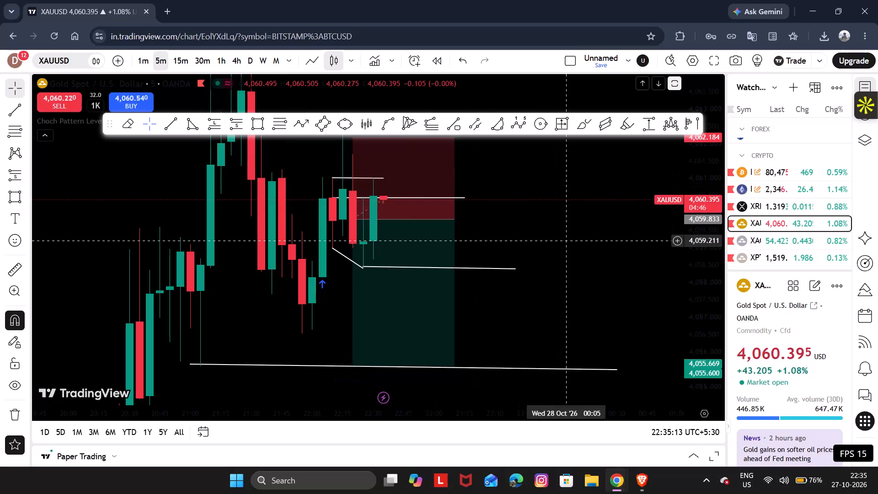
Draw a nearly horizontal trend line at about 4,059 from the 22:10 candle's low to 23:20.
{"action": "left_click_drag", "start_coordinate": [564, 241], "coordinate": [566, 265]}
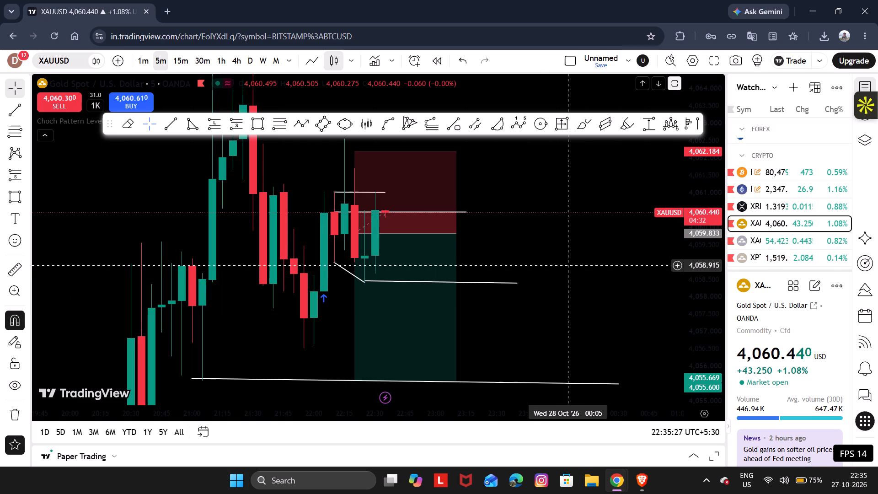
{"action": "left_click_drag", "start_coordinate": [542, 259], "coordinate": [554, 258]}
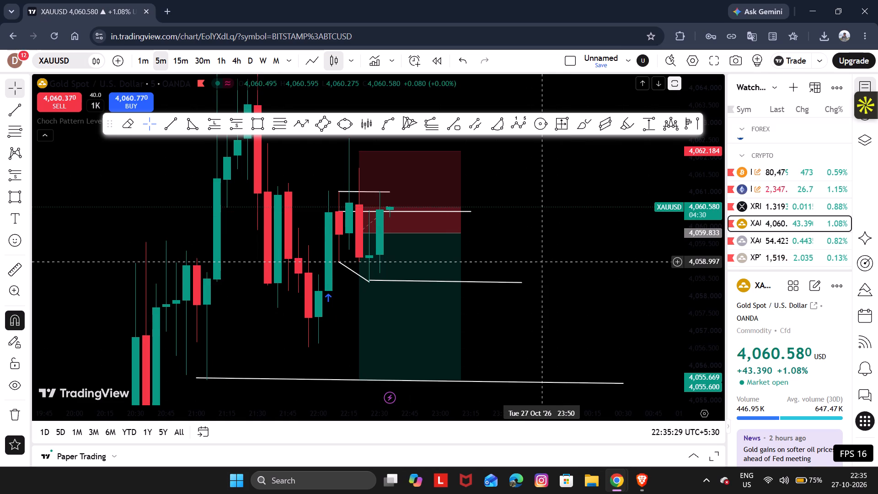
{"action": "left_click", "coordinate": [171, 134]}
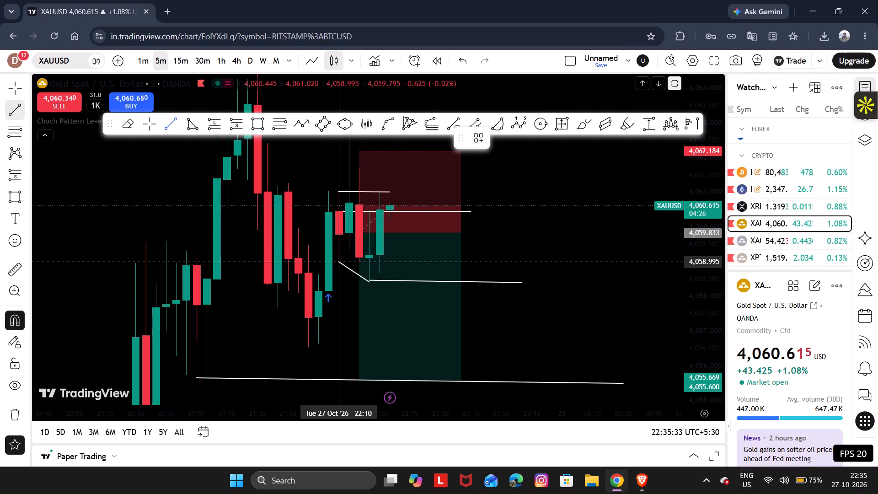
{"action": "left_click_drag", "start_coordinate": [341, 269], "coordinate": [460, 264]}
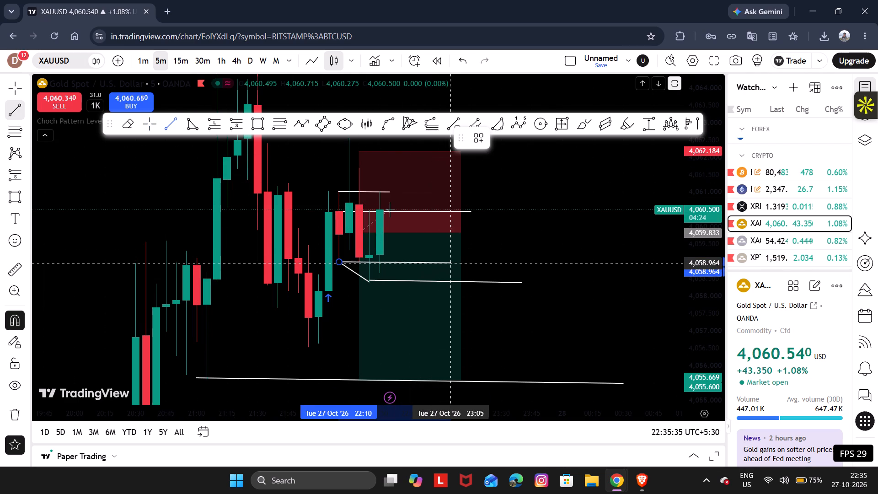
{"action": "left_click_drag", "start_coordinate": [460, 264], "coordinate": [480, 260]}
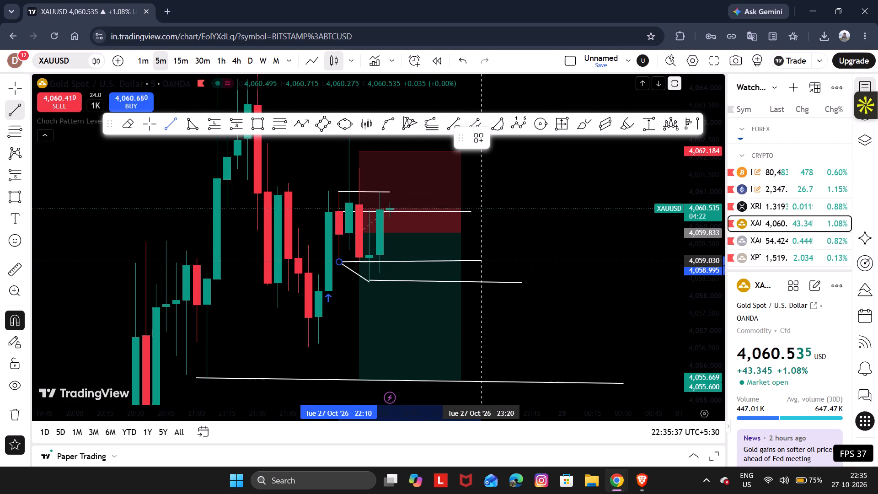
{"action": "left_click", "coordinate": [480, 260]}
{"action": "left_click", "coordinate": [516, 261]}
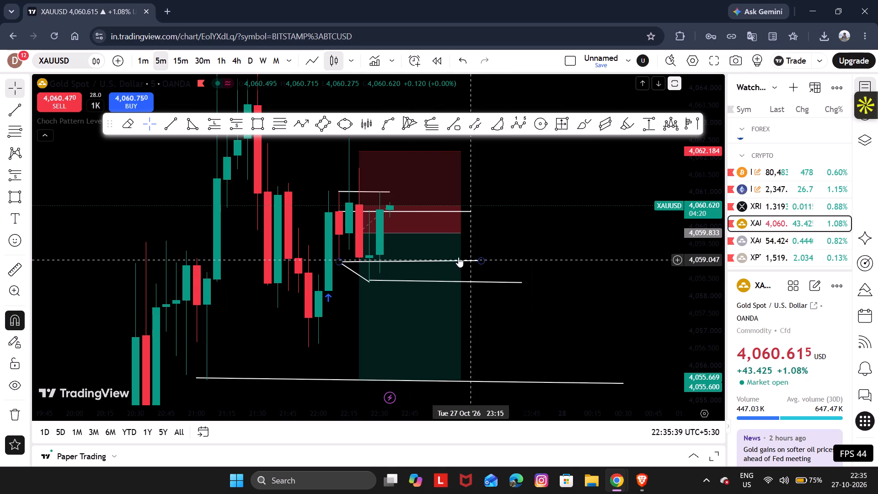
Extend the short position box's time range so that it ends at 23:20.
{"action": "left_click_drag", "start_coordinate": [534, 222], "coordinate": [538, 235]}
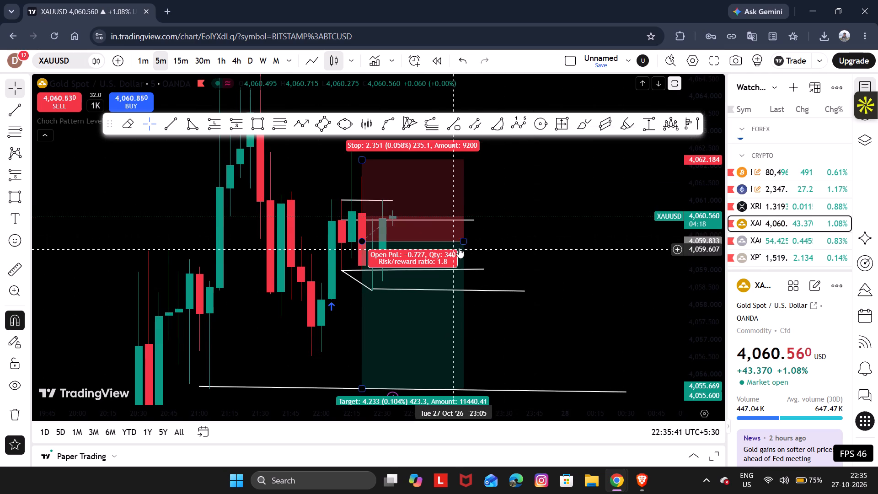
{"action": "left_click_drag", "start_coordinate": [463, 242], "coordinate": [485, 235]}
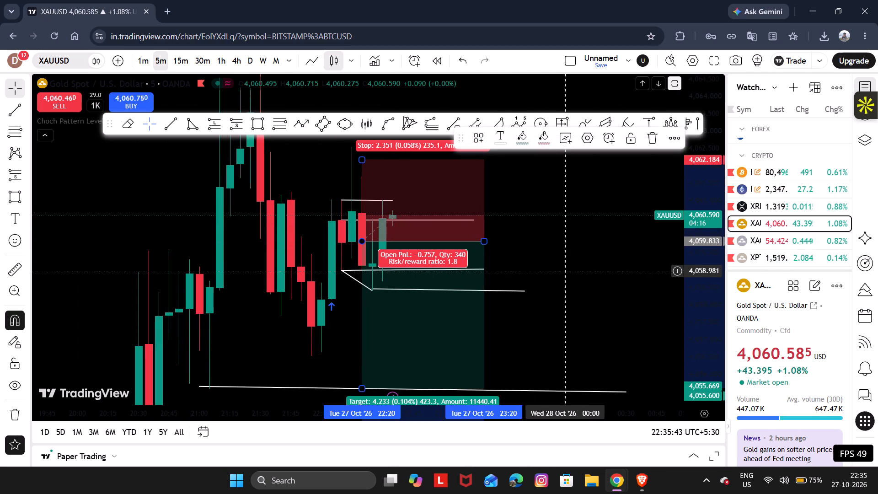
{"action": "left_click", "coordinate": [567, 271]}
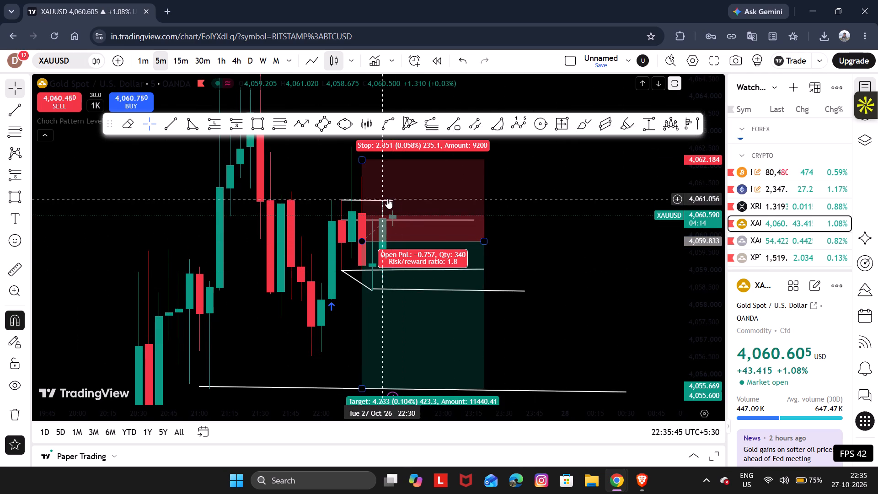
Extend the short white trend line near 4,061, starting at 22:10, to about 23:20, keeping it nearly horizontal.
{"action": "left_click_drag", "start_coordinate": [392, 200], "coordinate": [458, 198]}
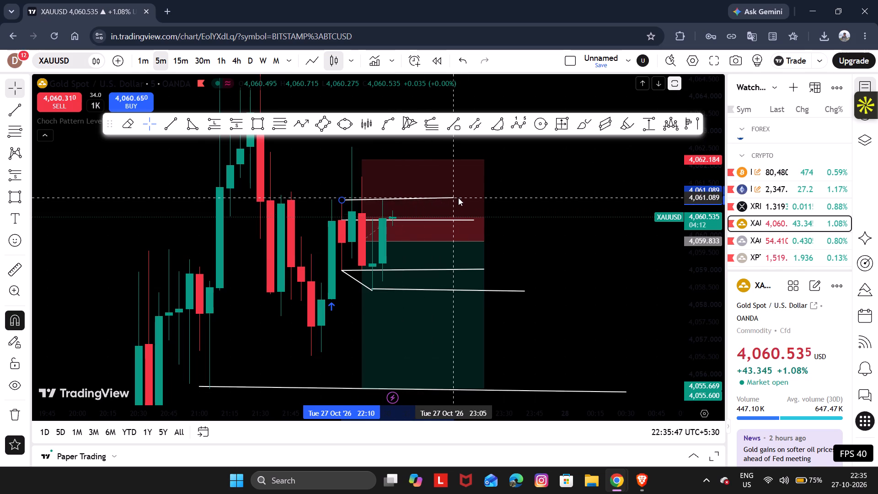
{"action": "left_click_drag", "start_coordinate": [458, 198], "coordinate": [484, 199]}
{"action": "left_click", "coordinate": [527, 204]}
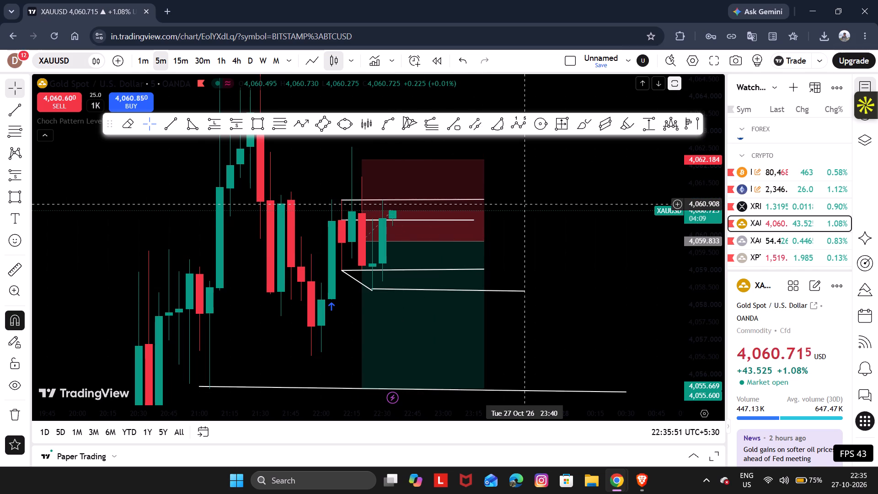
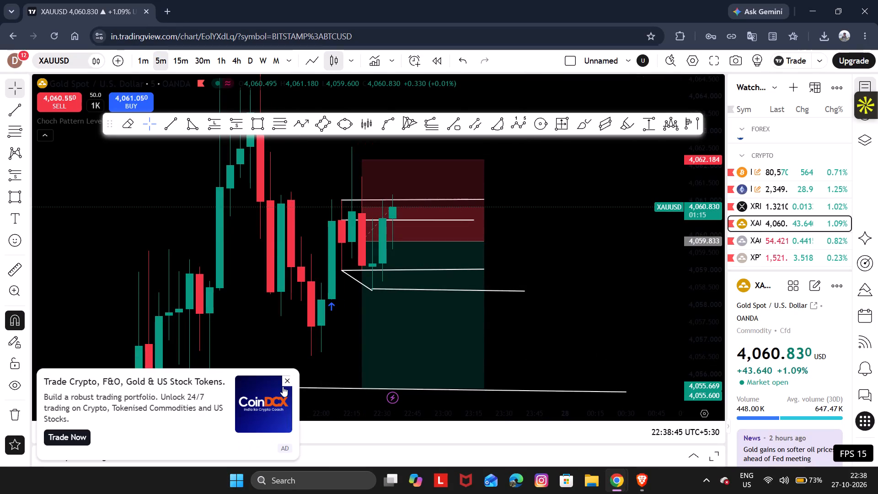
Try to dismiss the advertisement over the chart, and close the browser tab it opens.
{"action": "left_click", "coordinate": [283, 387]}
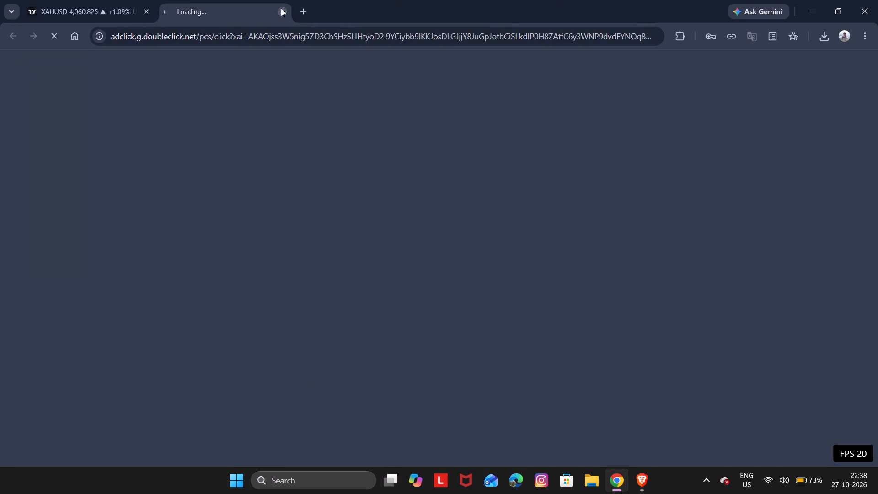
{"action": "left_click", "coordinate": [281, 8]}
Examine XAUUSD's latest 5-minute price action against the marked levels and the short position's entry, stop and target.
{"action": "left_click_drag", "start_coordinate": [567, 267], "coordinate": [531, 257]}
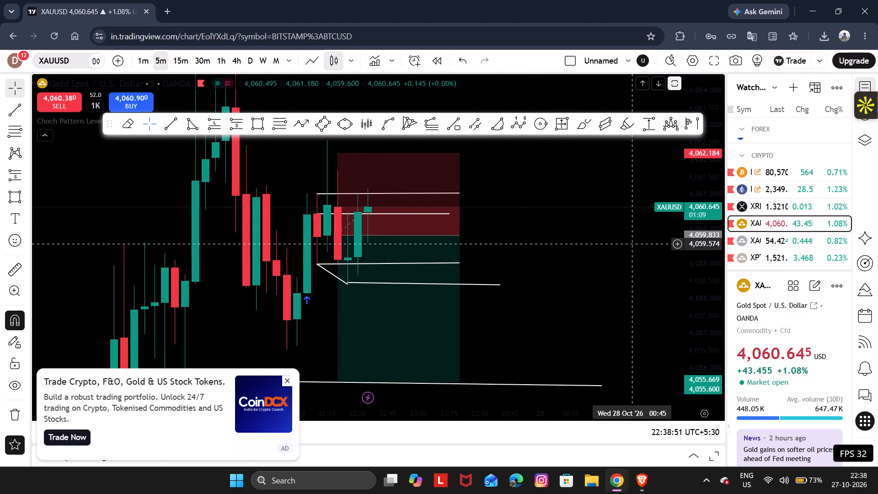
{"action": "left_click_drag", "start_coordinate": [702, 261], "coordinate": [699, 227]}
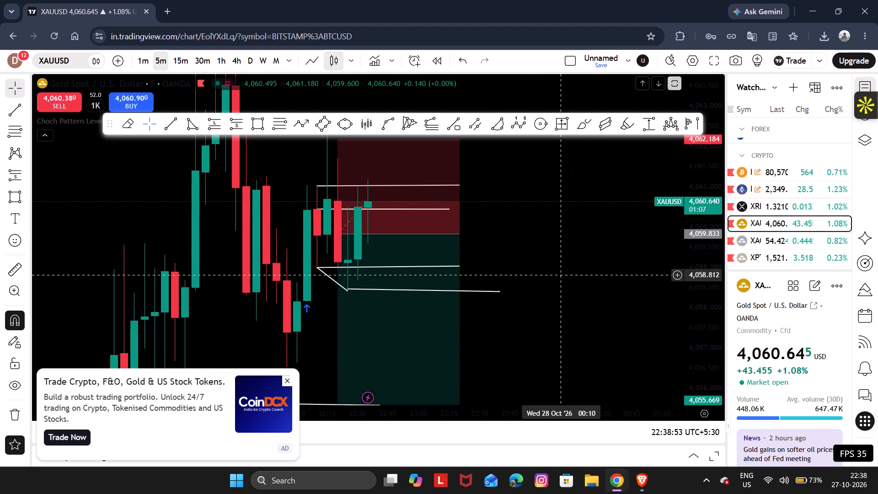
{"action": "left_click_drag", "start_coordinate": [561, 275], "coordinate": [545, 270]}
{"action": "left_click", "coordinate": [545, 270]}
{"action": "left_click_drag", "start_coordinate": [545, 270], "coordinate": [503, 255]}
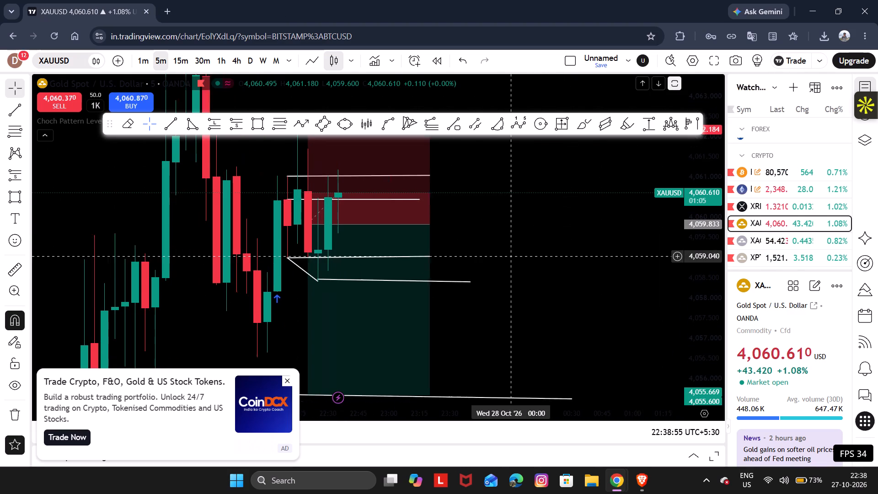
{"action": "left_click_drag", "start_coordinate": [503, 255], "coordinate": [494, 254]}
{"action": "left_click_drag", "start_coordinate": [538, 266], "coordinate": [525, 265]}
{"action": "left_click_drag", "start_coordinate": [525, 265], "coordinate": [470, 267]}
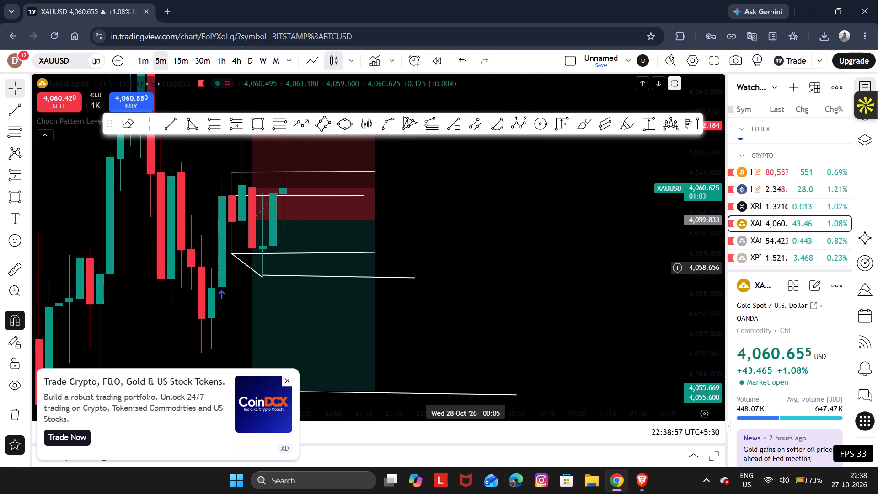
{"action": "left_click_drag", "start_coordinate": [494, 270], "coordinate": [473, 274]}
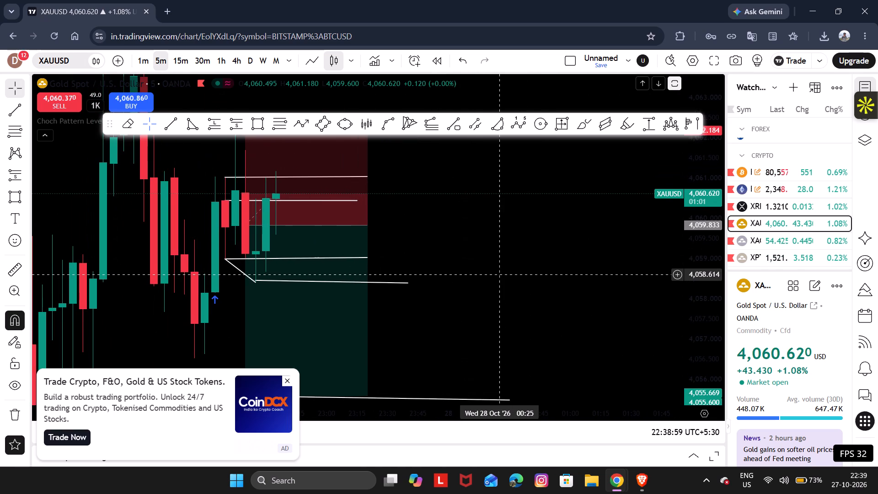
{"action": "left_click_drag", "start_coordinate": [501, 274], "coordinate": [523, 291]}
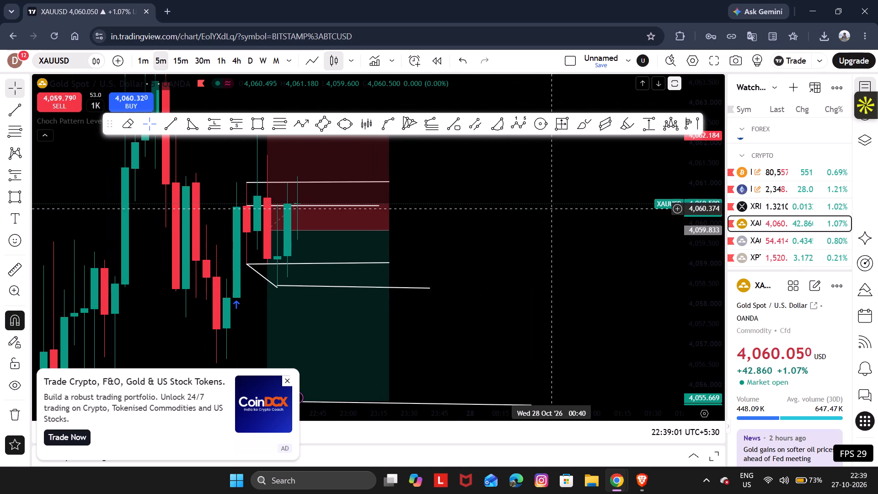
{"action": "left_click_drag", "start_coordinate": [703, 210], "coordinate": [707, 262]}
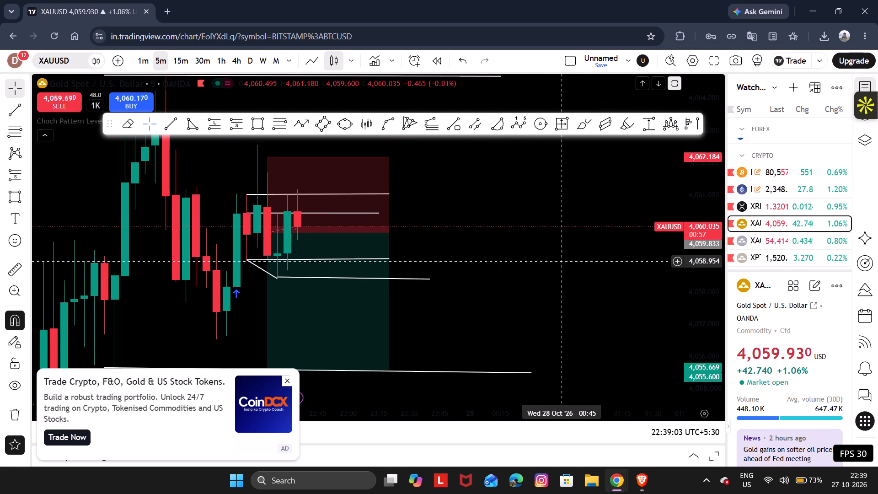
{"action": "scroll", "coordinate": [566, 261], "scroll_direction": "right", "scroll_amount": 1}
{"action": "left_click_drag", "start_coordinate": [695, 306], "coordinate": [672, 181]}
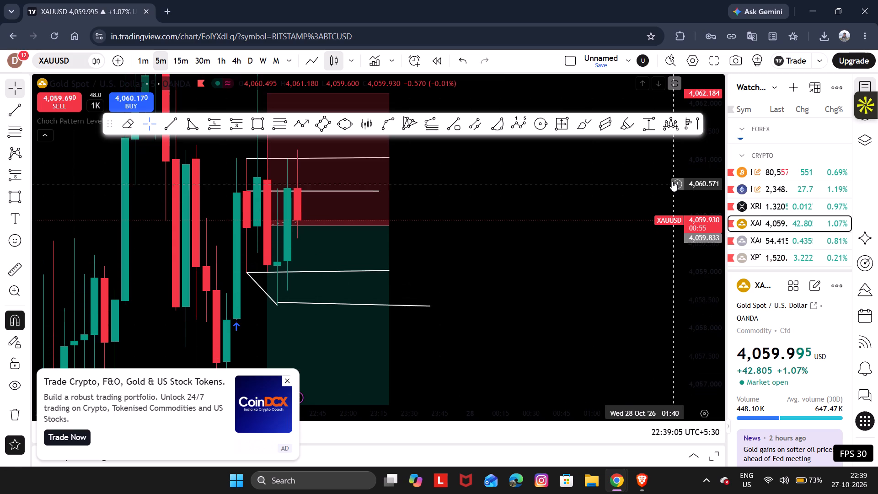
{"action": "left_click_drag", "start_coordinate": [672, 181], "coordinate": [672, 181]}
{"action": "left_click_drag", "start_coordinate": [582, 239], "coordinate": [669, 284]}
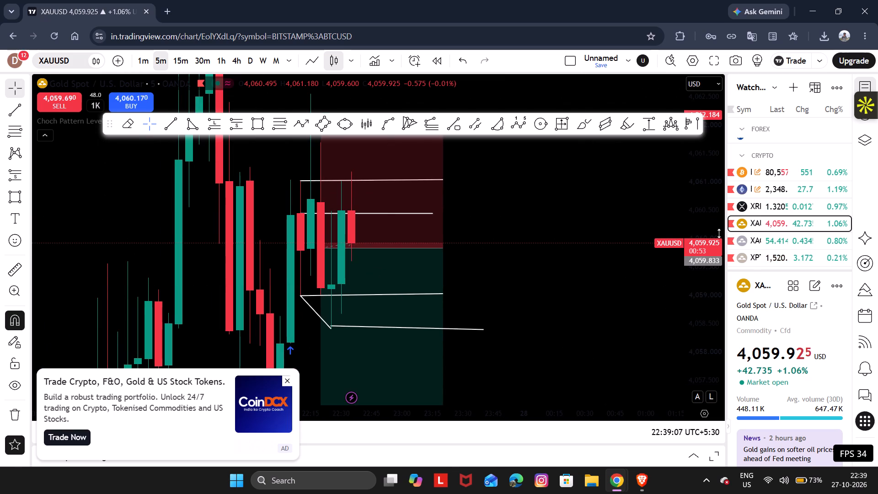
{"action": "left_click_drag", "start_coordinate": [708, 231], "coordinate": [726, 325]}
{"action": "left_click_drag", "start_coordinate": [631, 382], "coordinate": [632, 374]}
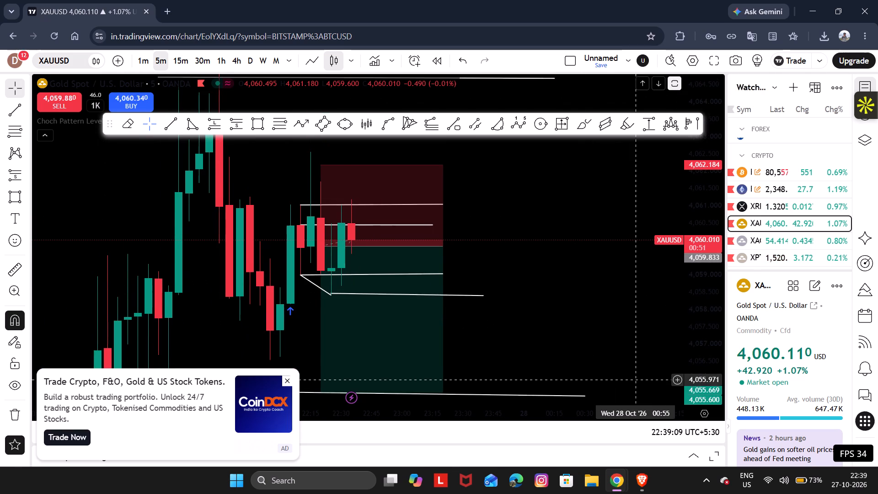
{"action": "left_click_drag", "start_coordinate": [632, 374], "coordinate": [634, 368]}
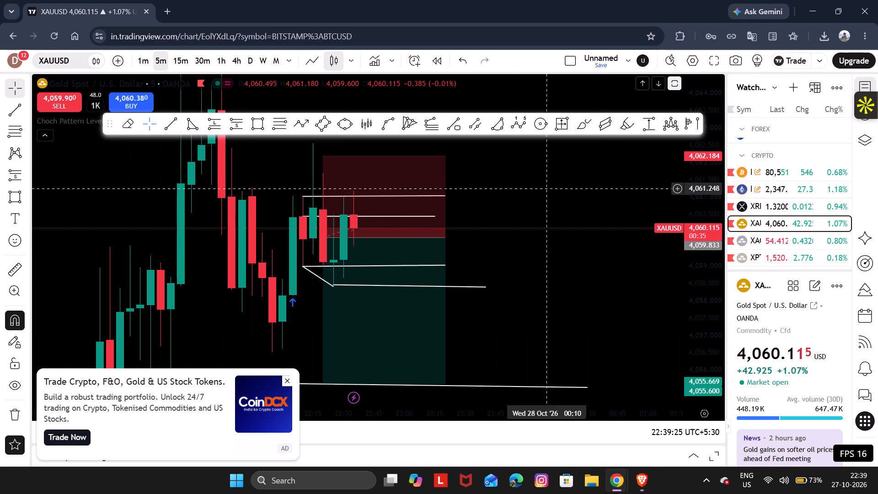
Draw a nearly horizontal trend line at about 4,061.26 from the 21:45 candle's high to about 23:55.
{"action": "left_click", "coordinate": [175, 129]}
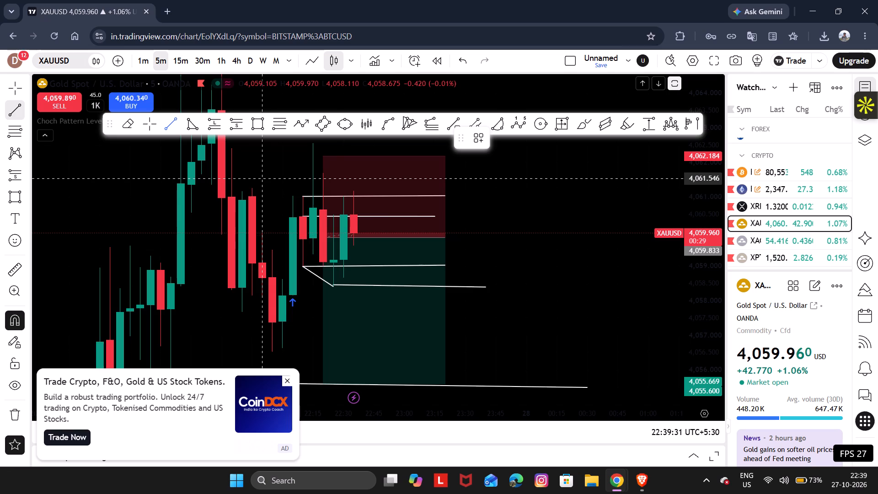
{"action": "left_click_drag", "start_coordinate": [252, 183], "coordinate": [357, 204]}
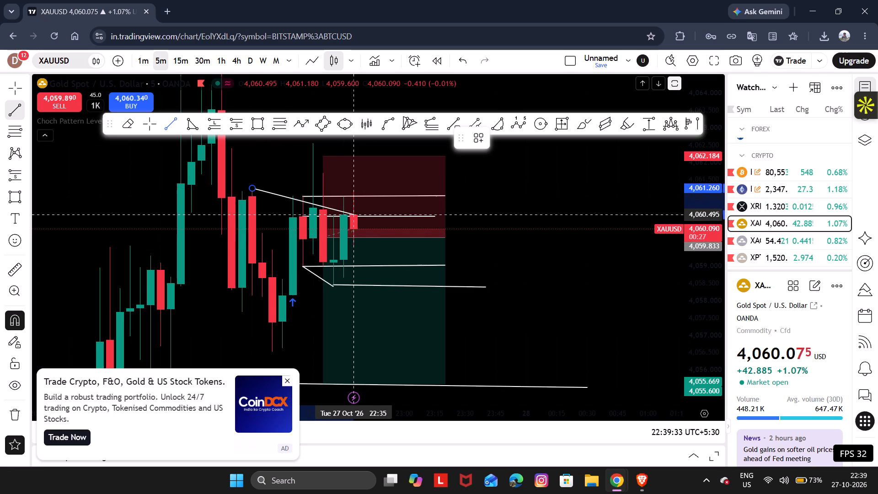
{"action": "left_click_drag", "start_coordinate": [357, 204], "coordinate": [357, 196]}
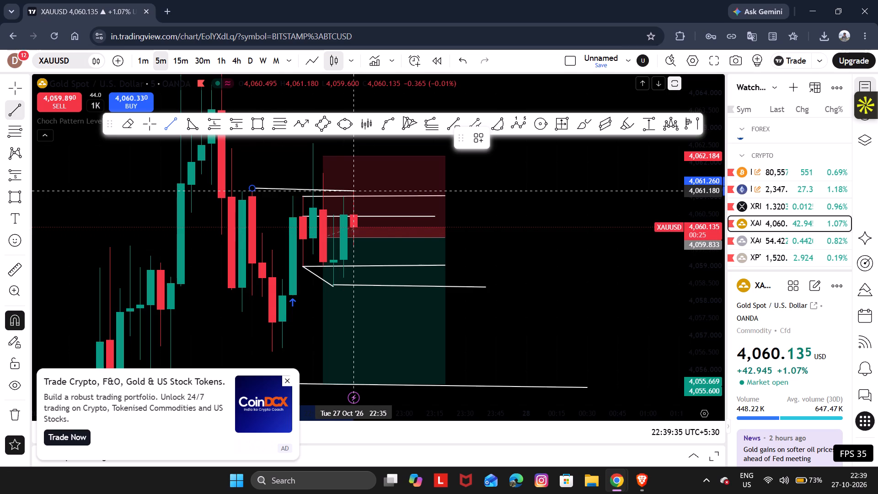
{"action": "left_click_drag", "start_coordinate": [357, 196], "coordinate": [408, 187]}
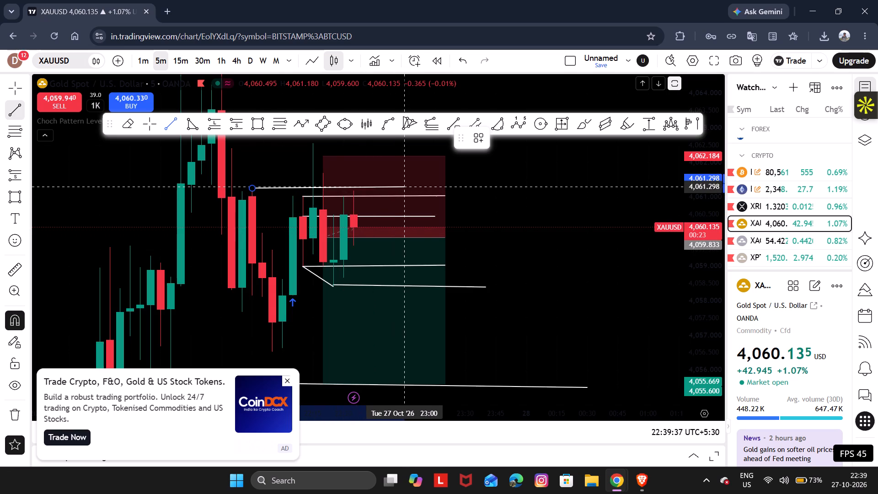
{"action": "left_click_drag", "start_coordinate": [408, 187], "coordinate": [425, 186]}
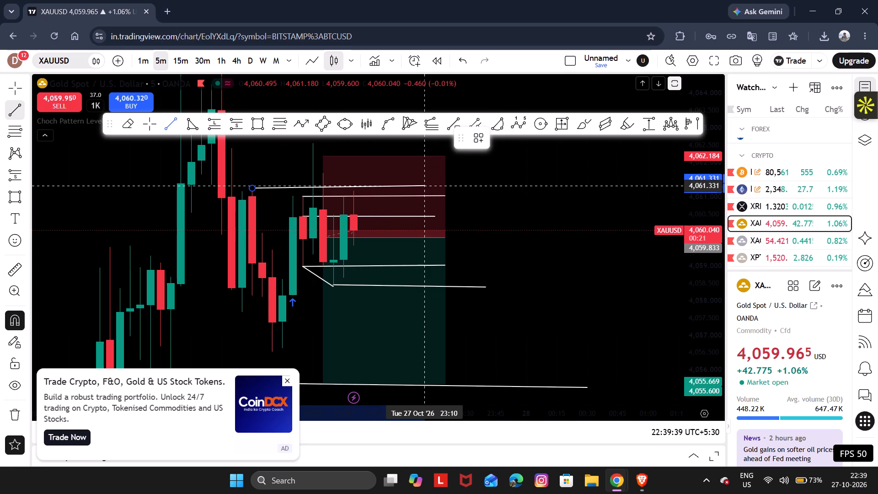
{"action": "left_click_drag", "start_coordinate": [425, 186], "coordinate": [497, 188]}
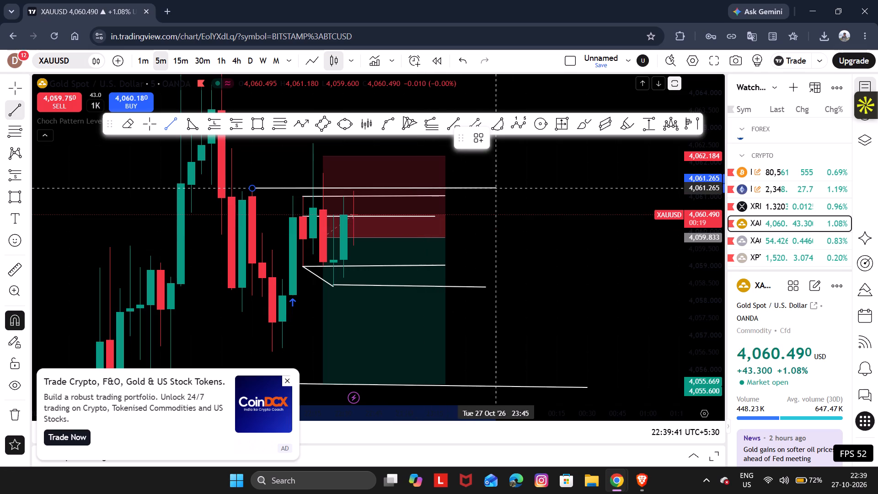
{"action": "left_click_drag", "start_coordinate": [497, 188], "coordinate": [514, 188]}
{"action": "left_click", "coordinate": [514, 188]}
{"action": "left_click", "coordinate": [530, 240]}
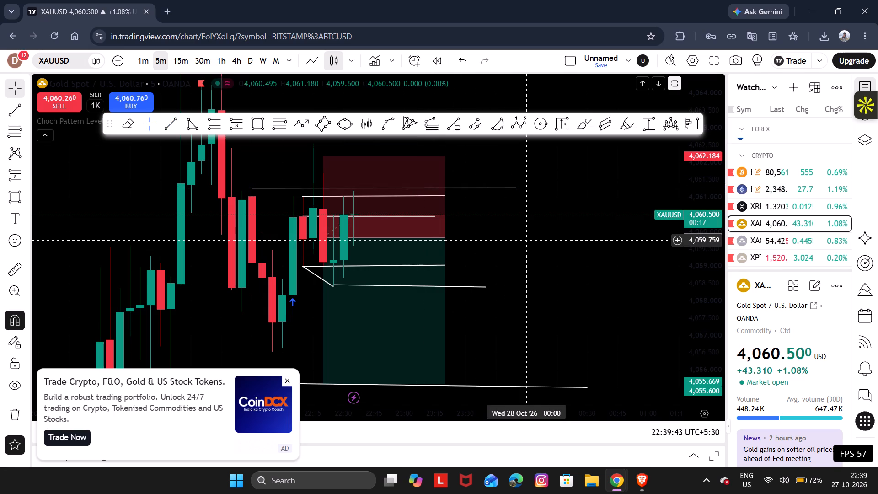
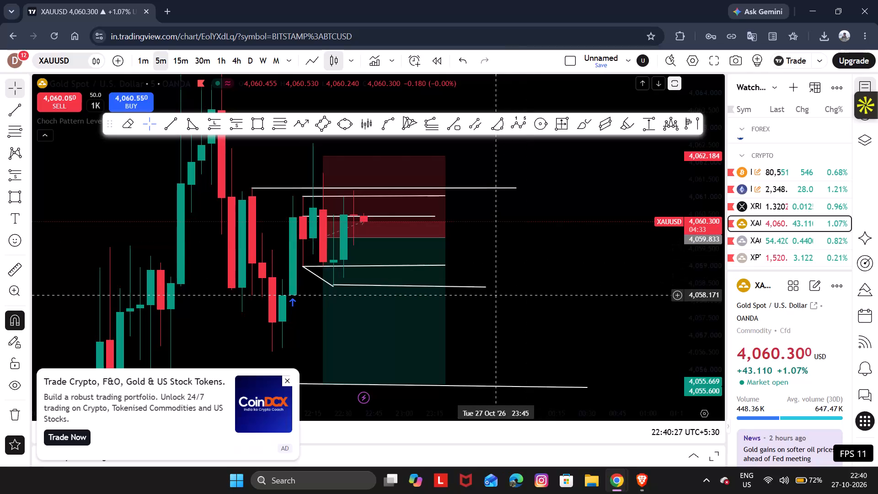
Examine XAUUSD's 5-minute price action around the short position's entry, and check the position's open profit and risk/reward ratio.
{"action": "left_click_drag", "start_coordinate": [595, 268], "coordinate": [565, 267]}
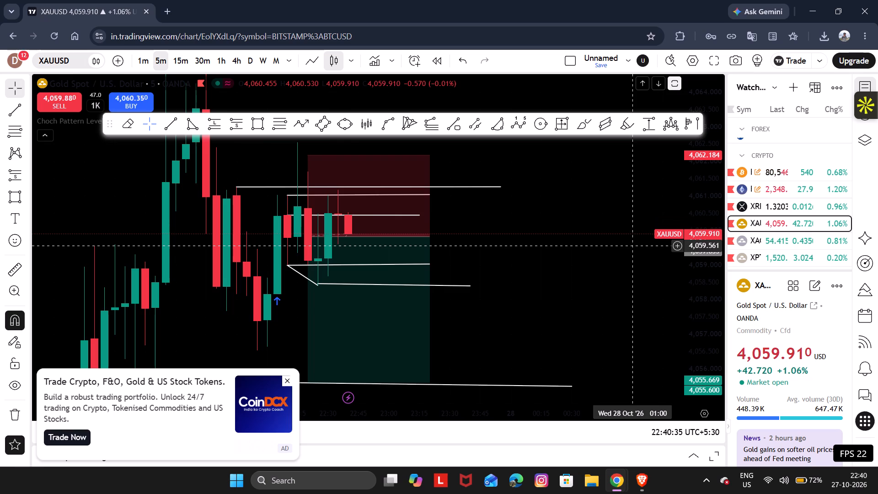
{"action": "left_click_drag", "start_coordinate": [634, 246], "coordinate": [604, 245]}
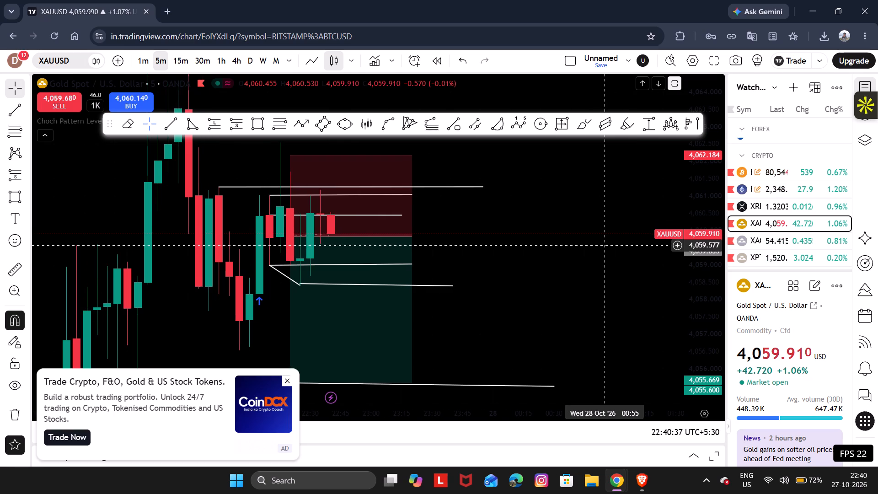
{"action": "left_click_drag", "start_coordinate": [604, 245], "coordinate": [614, 235]}
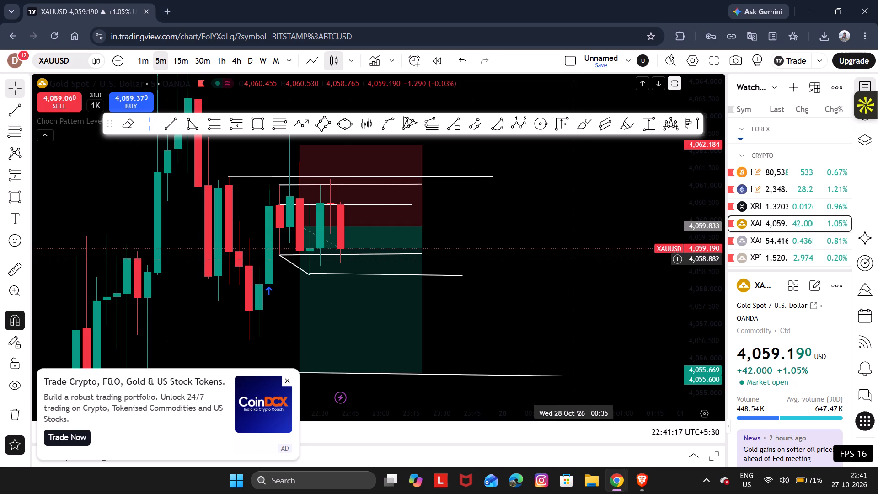
{"action": "left_click_drag", "start_coordinate": [547, 221], "coordinate": [537, 236]}
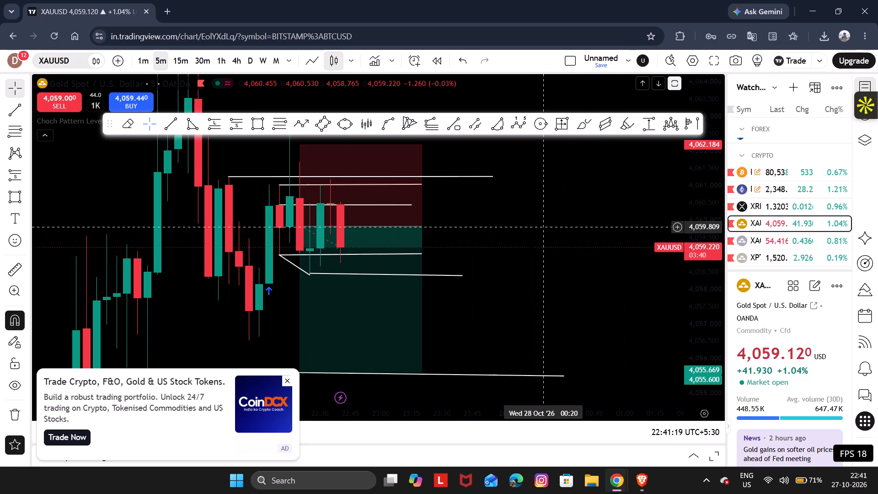
{"action": "left_click_drag", "start_coordinate": [537, 236], "coordinate": [534, 241]}
{"action": "left_click_drag", "start_coordinate": [534, 241], "coordinate": [545, 213]}
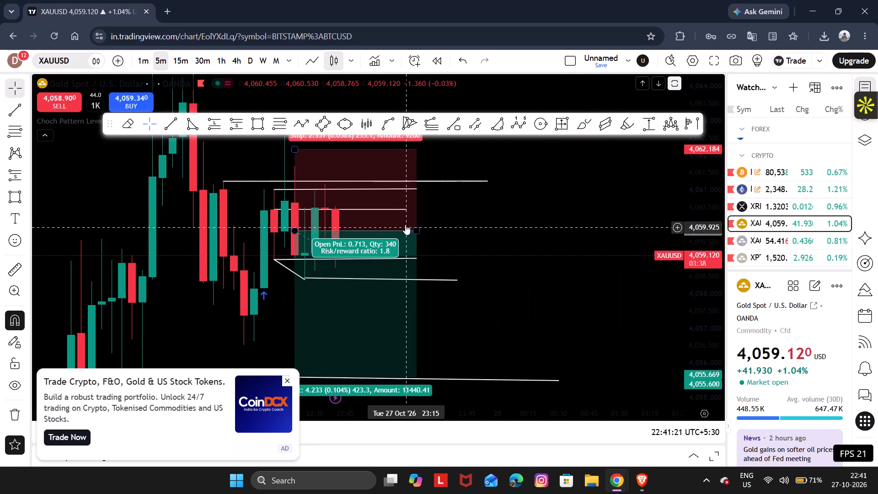
{"action": "left_click", "coordinate": [409, 216]}
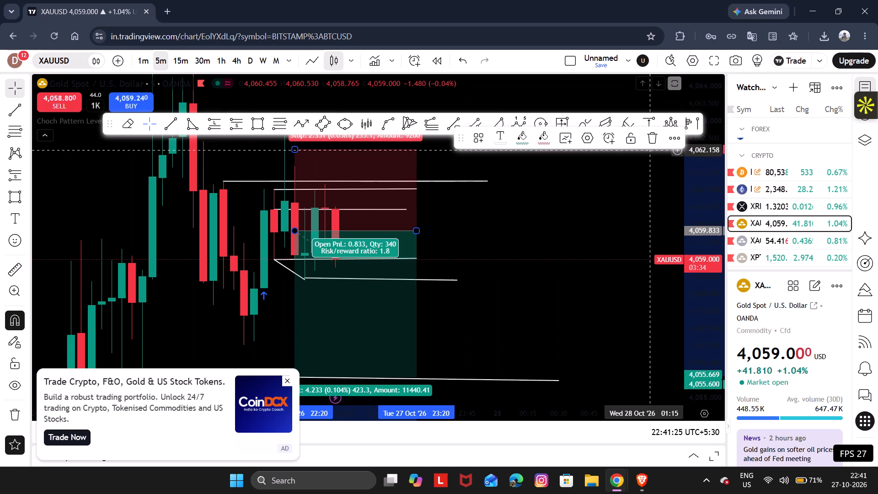
{"action": "left_click", "coordinate": [596, 184]}
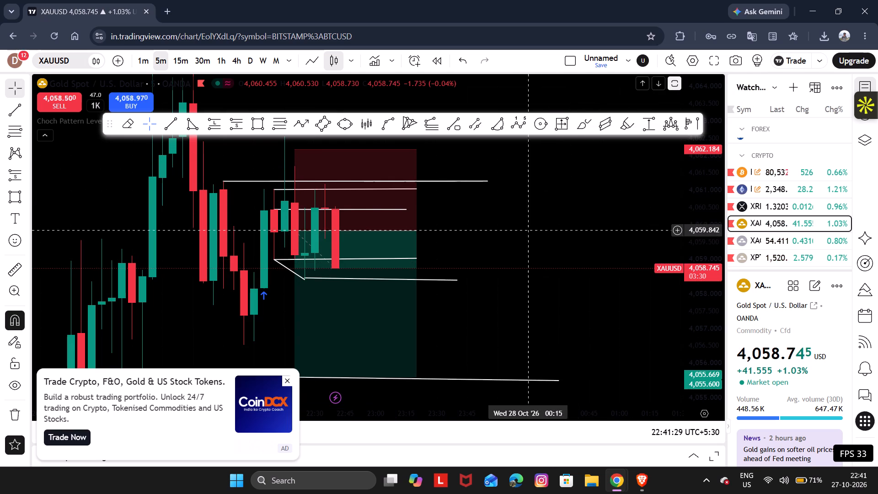
Examine how XAUUSD's current 5-minute candle behaves against the trend line near 4,058.4 and the short position's target.
{"action": "left_click", "coordinate": [422, 278]}
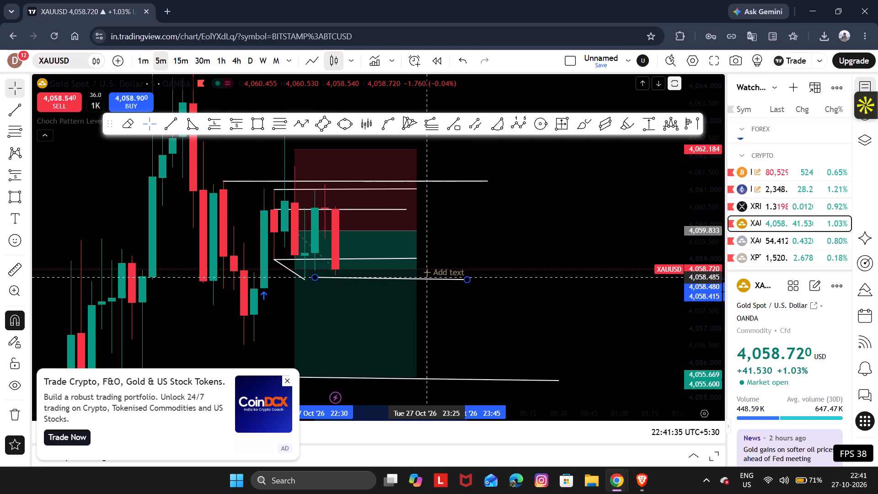
{"action": "left_click", "coordinate": [501, 302]}
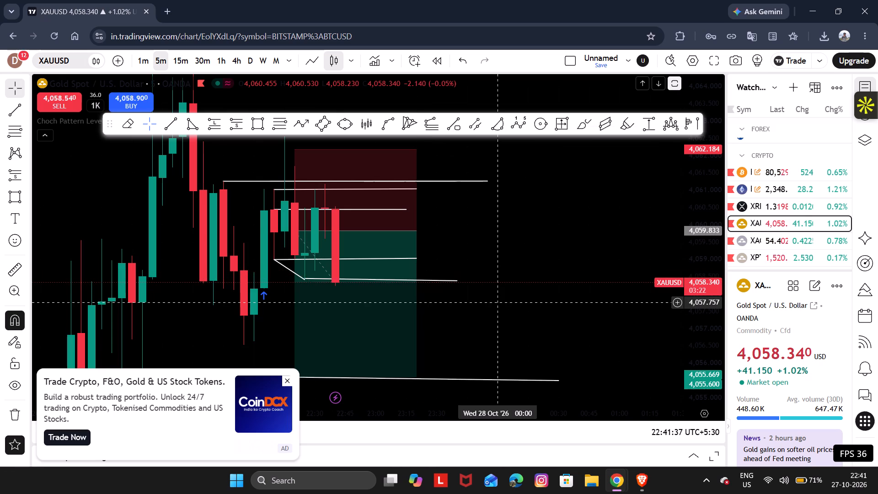
{"action": "left_click_drag", "start_coordinate": [501, 302], "coordinate": [530, 263]}
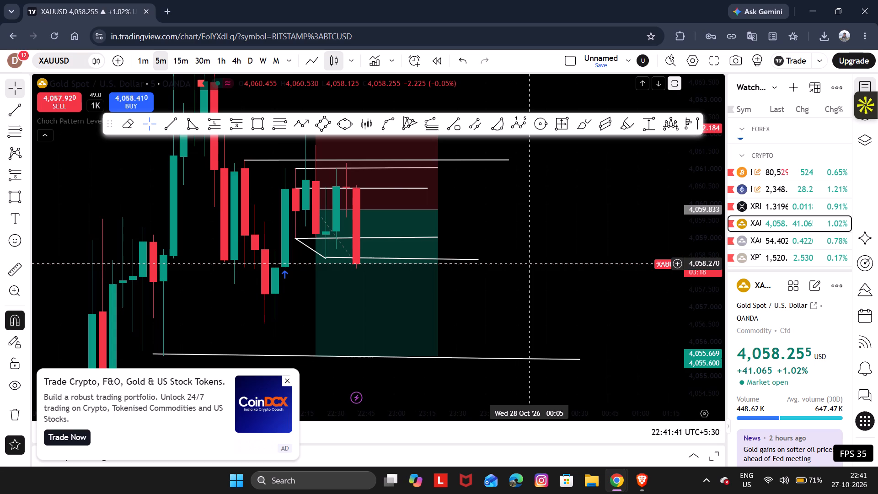
{"action": "left_click_drag", "start_coordinate": [530, 263], "coordinate": [530, 263]}
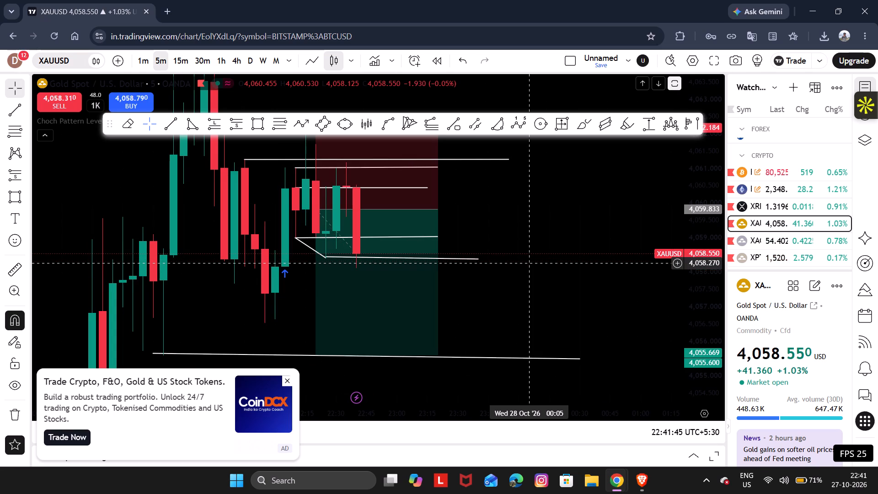
{"action": "left_click_drag", "start_coordinate": [530, 263], "coordinate": [531, 263]}
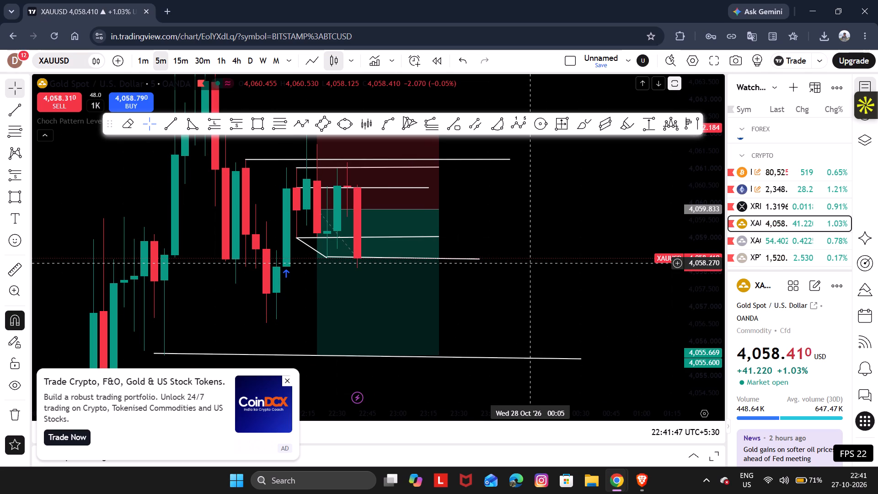
{"action": "left_click_drag", "start_coordinate": [531, 263], "coordinate": [524, 263]}
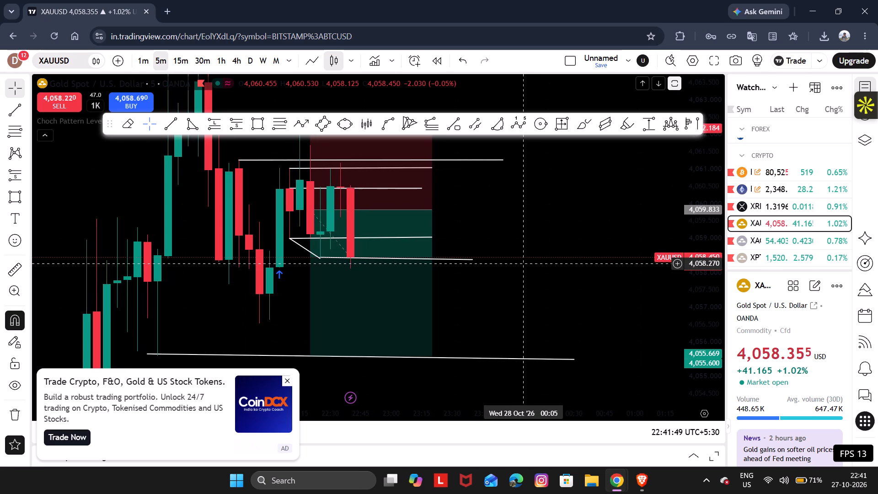
{"action": "left_click_drag", "start_coordinate": [524, 263], "coordinate": [537, 286]}
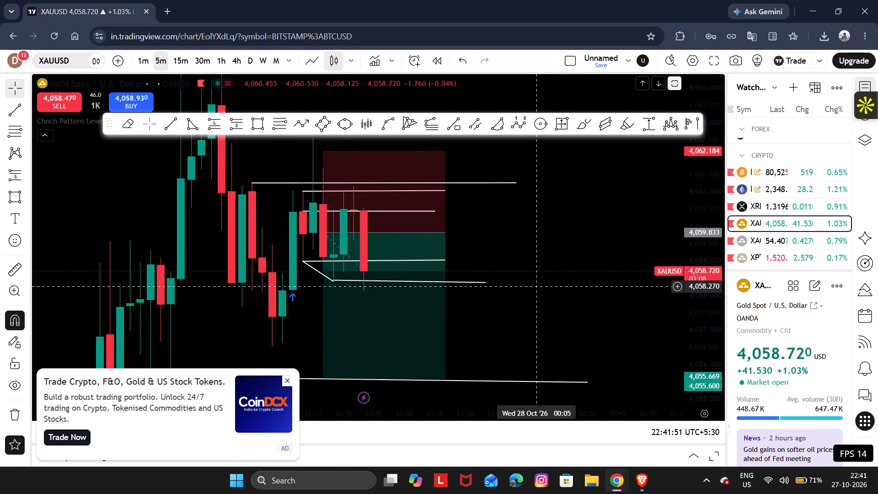
{"action": "left_click_drag", "start_coordinate": [556, 301], "coordinate": [573, 257]}
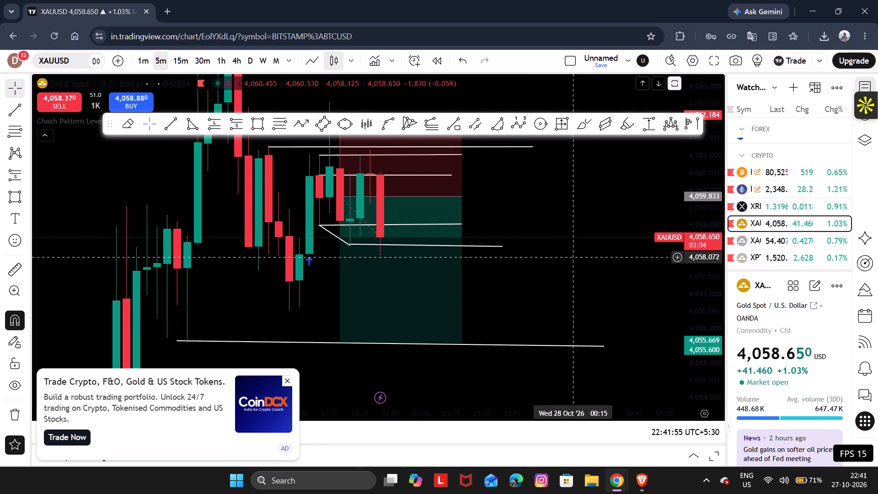
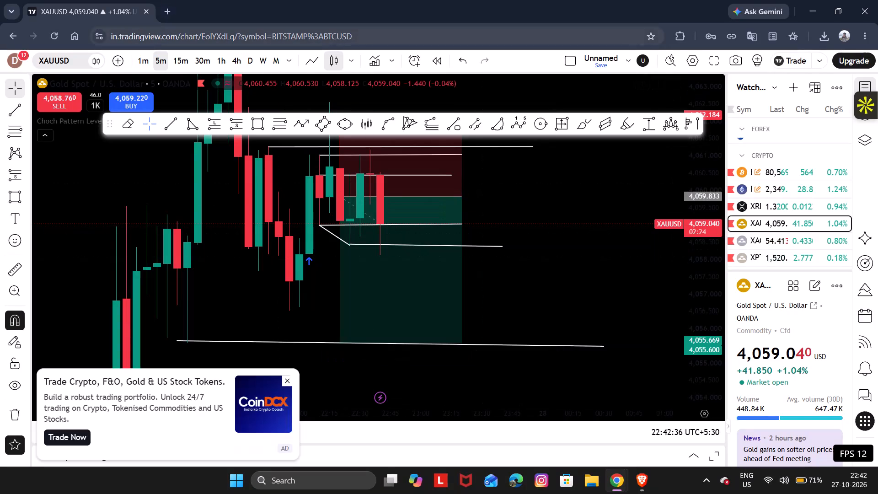
Compare XAUUSD's price action around the short position on the 15-minute and 5-minute timeframes.
{"action": "left_click", "coordinate": [182, 54]}
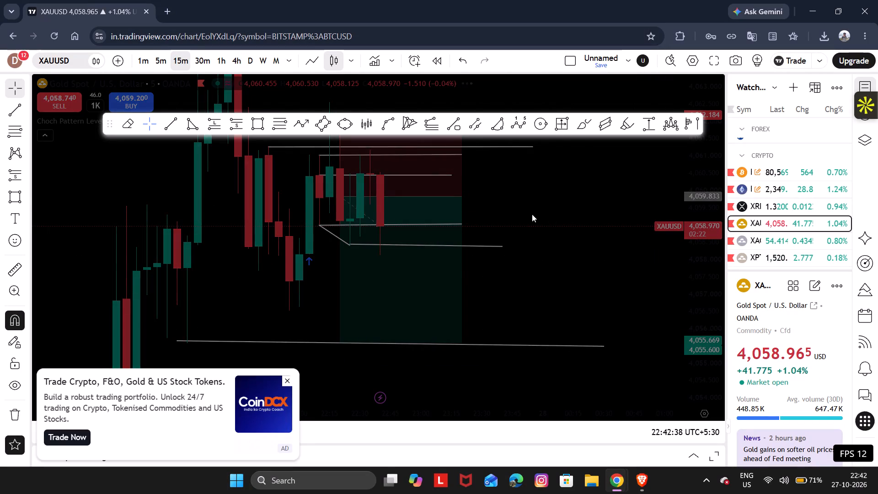
{"action": "left_click_drag", "start_coordinate": [685, 200], "coordinate": [683, 309]}
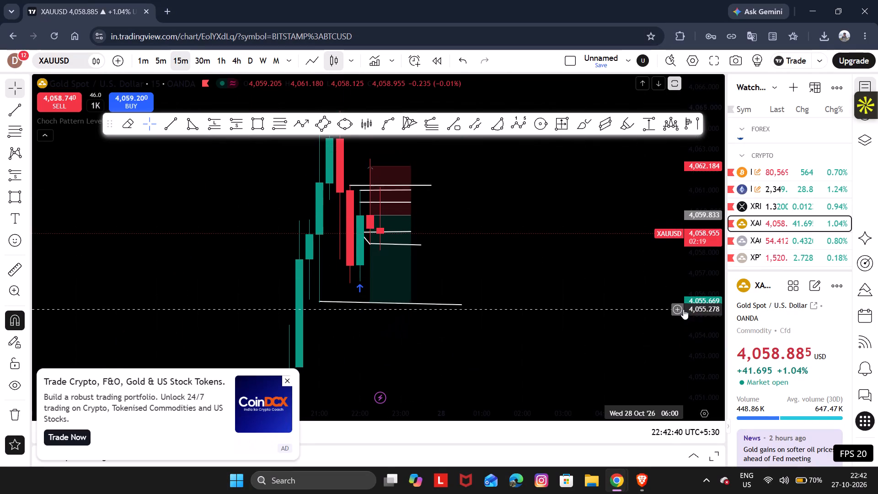
{"action": "left_click_drag", "start_coordinate": [683, 309], "coordinate": [683, 311]}
{"action": "left_click_drag", "start_coordinate": [572, 240], "coordinate": [570, 225]}
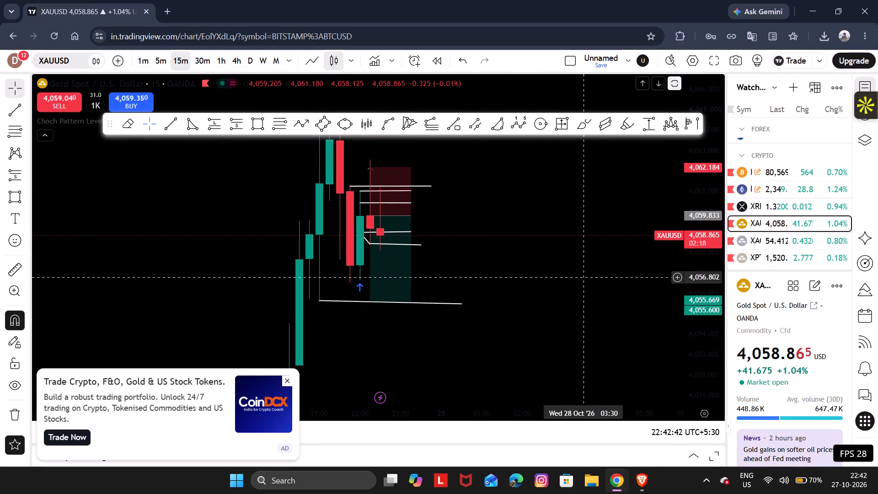
{"action": "left_click_drag", "start_coordinate": [584, 277], "coordinate": [533, 263]}
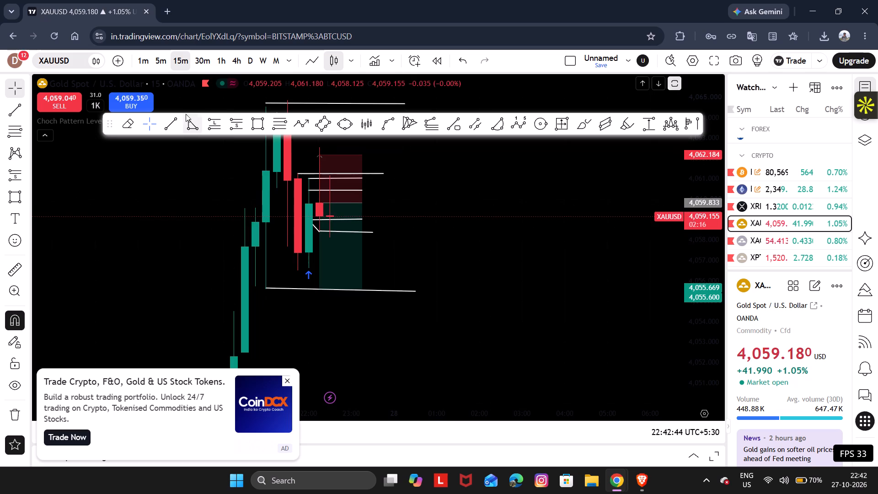
{"action": "left_click", "coordinate": [157, 67]}
{"action": "left_click_drag", "start_coordinate": [565, 284], "coordinate": [578, 298]}
{"action": "left_click_drag", "start_coordinate": [717, 277], "coordinate": [696, 167]}
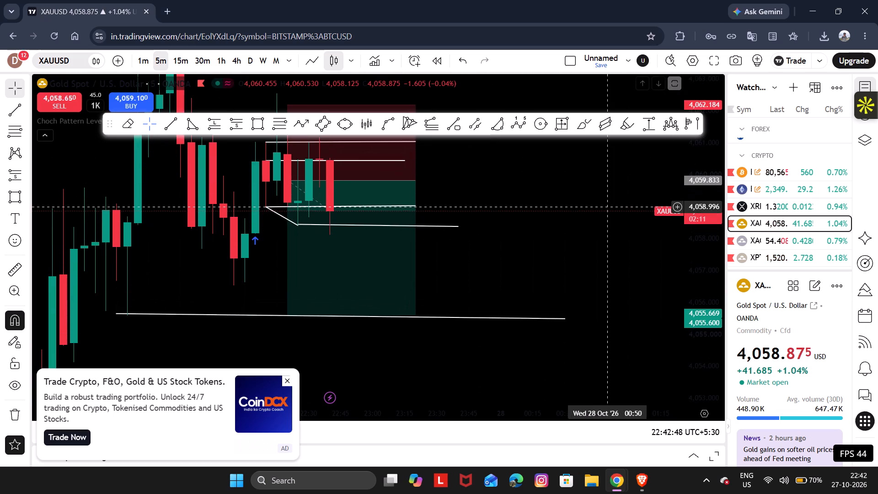
{"action": "left_click_drag", "start_coordinate": [604, 207], "coordinate": [642, 269]}
Bring up the NZDJPY chart from the watchlist and examine its decline against the short position's entry zone and target.
{"action": "scroll", "coordinate": [776, 223], "scroll_direction": "up", "scroll_amount": 2}
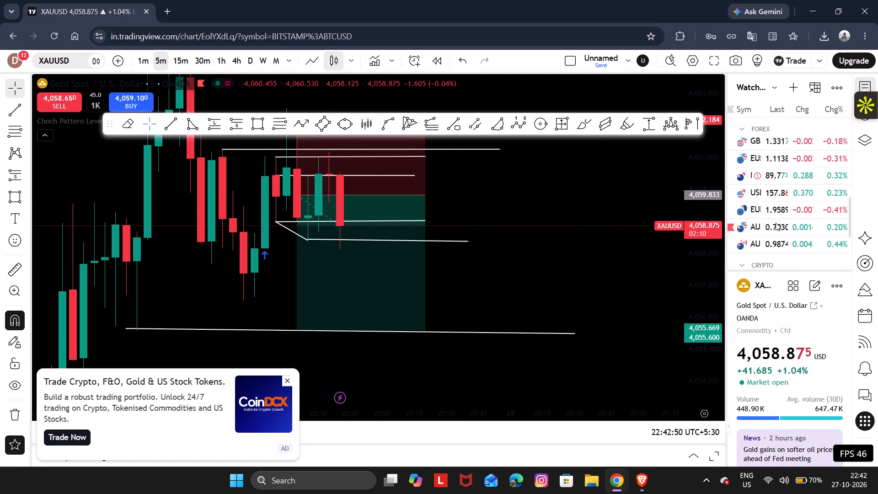
{"action": "scroll", "coordinate": [776, 223], "scroll_direction": "up", "scroll_amount": 2}
{"action": "scroll", "coordinate": [783, 214], "scroll_direction": "down", "scroll_amount": 2}
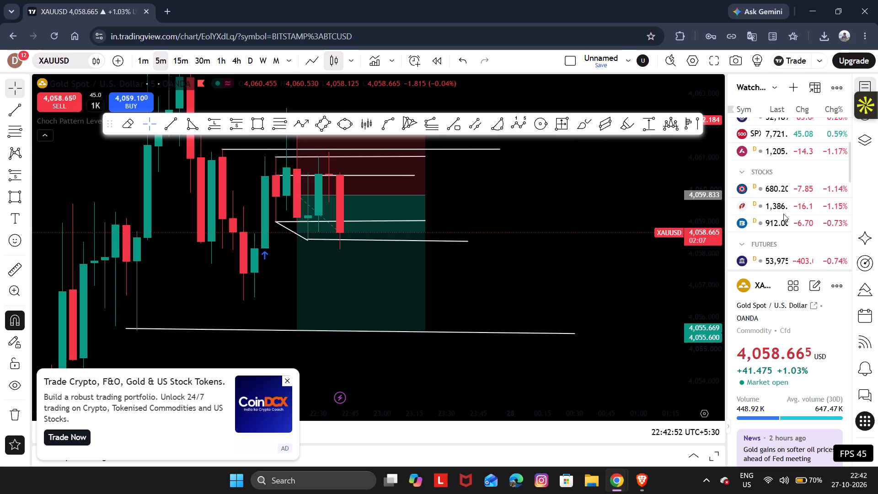
{"action": "scroll", "coordinate": [783, 214], "scroll_direction": "down", "scroll_amount": 3}
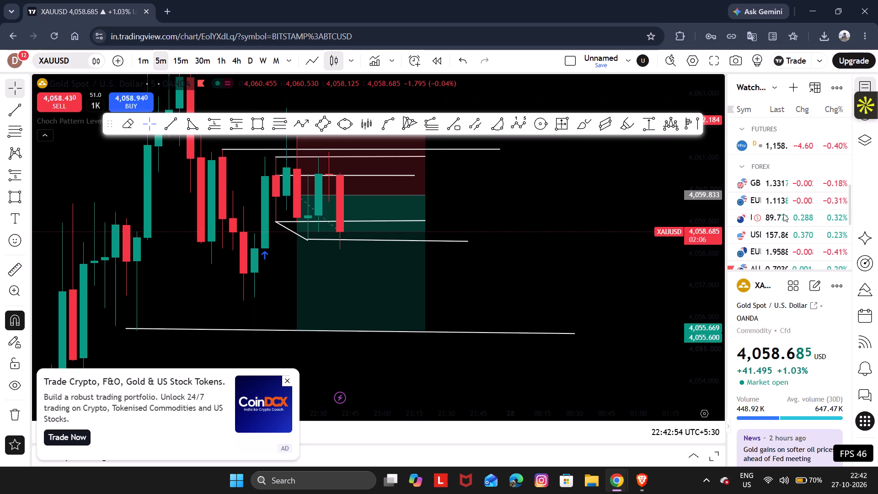
{"action": "left_click", "coordinate": [783, 214]}
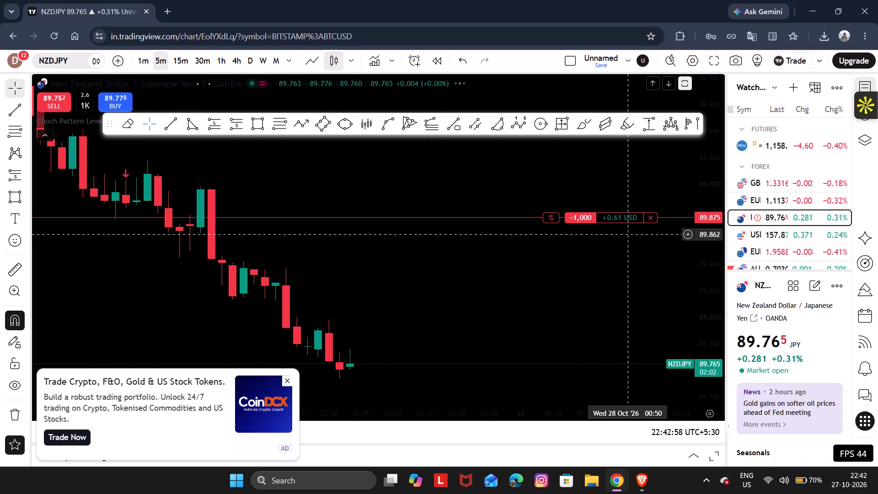
{"action": "left_click_drag", "start_coordinate": [601, 287], "coordinate": [630, 243]}
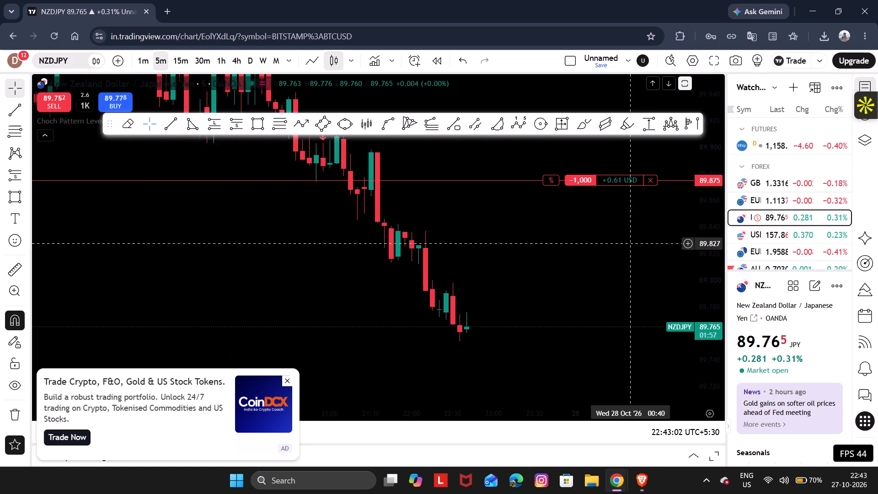
{"action": "left_click_drag", "start_coordinate": [703, 235], "coordinate": [711, 292]}
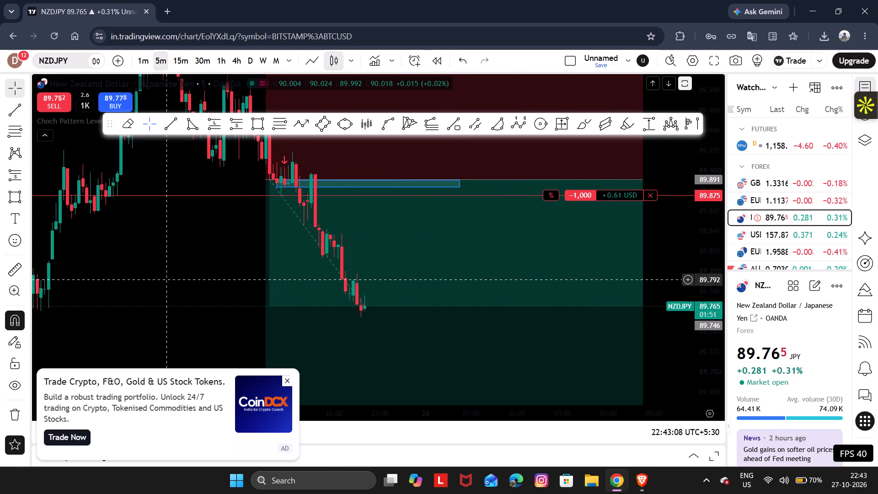
{"action": "left_click", "coordinate": [166, 279]}
{"action": "left_click_drag", "start_coordinate": [166, 279], "coordinate": [154, 156]}
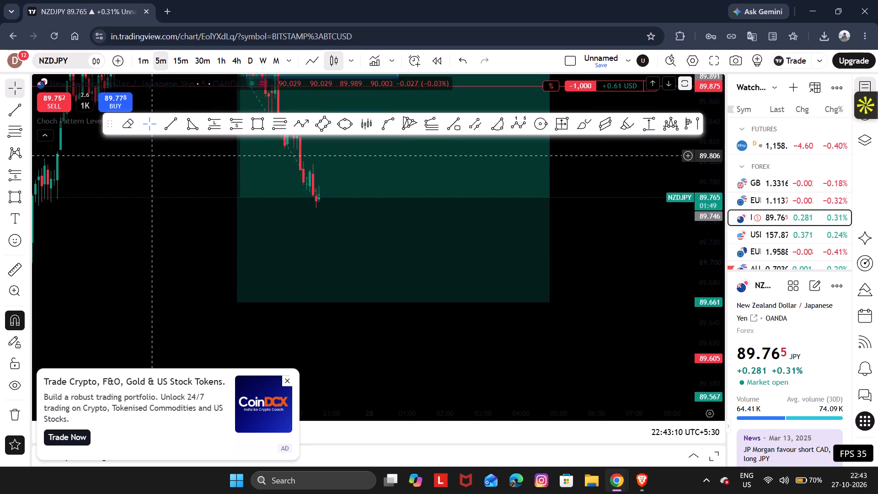
{"action": "left_click_drag", "start_coordinate": [154, 156], "coordinate": [154, 172]}
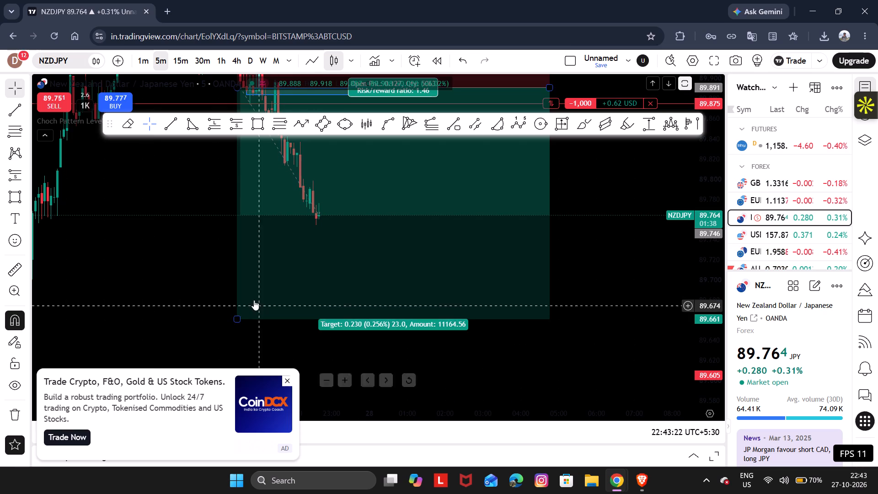
{"action": "left_click_drag", "start_coordinate": [232, 224], "coordinate": [309, 231]}
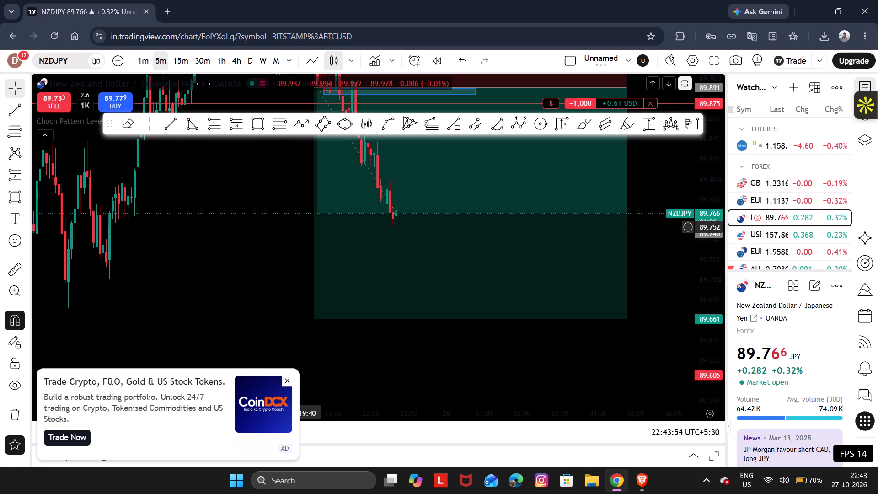
{"action": "left_click_drag", "start_coordinate": [282, 227], "coordinate": [308, 297]}
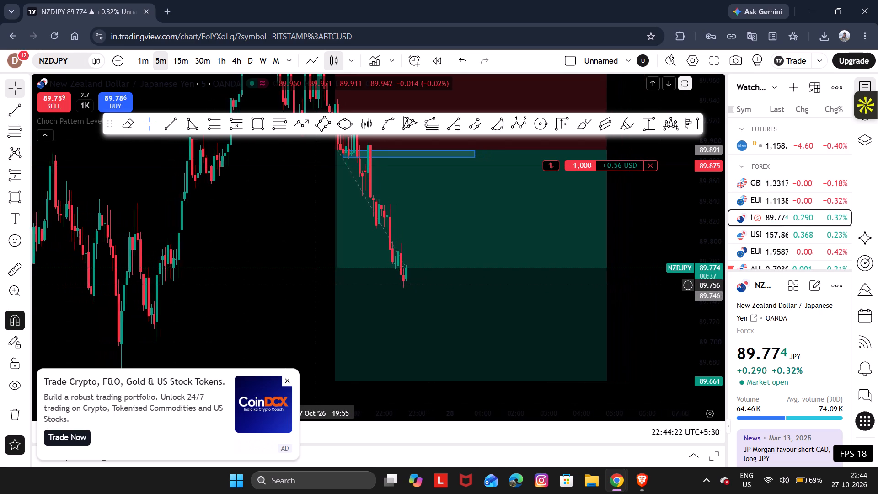
Measure NZDJPY's price drop from the short position's entry zone down to the latest low.
{"action": "left_click", "coordinate": [5, 262]}
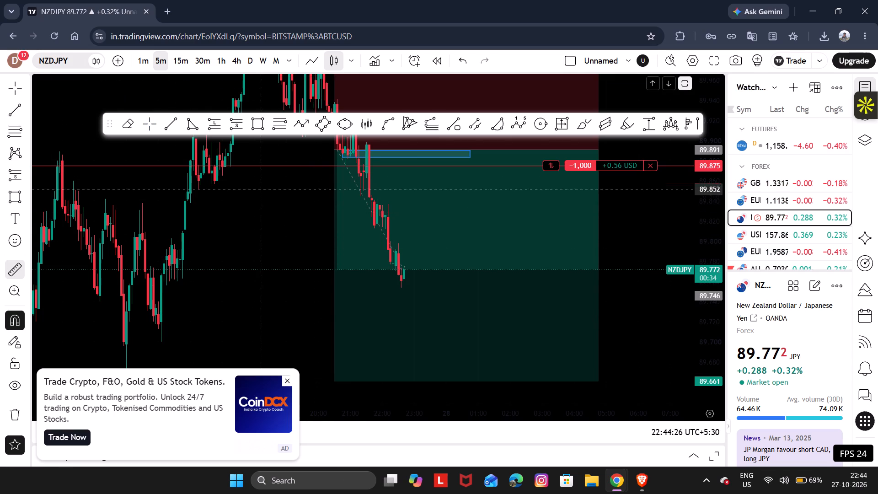
{"action": "left_click", "coordinate": [12, 279]}
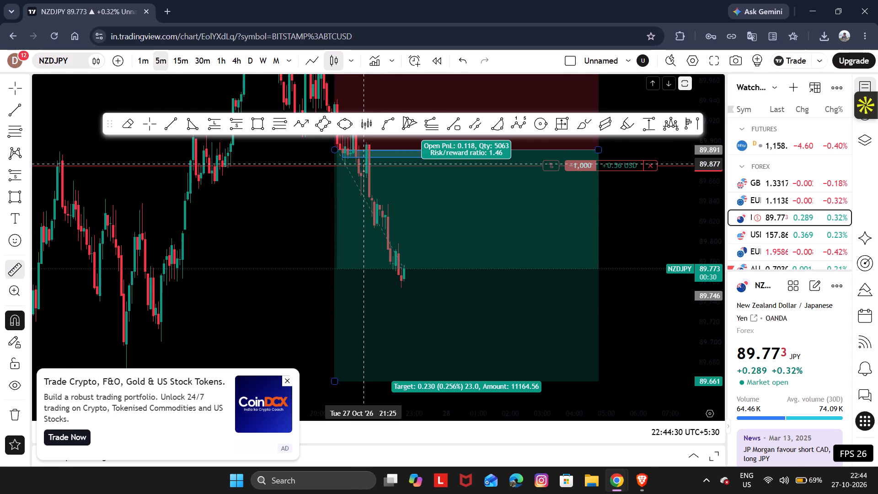
{"action": "left_click_drag", "start_coordinate": [366, 149], "coordinate": [344, 115]}
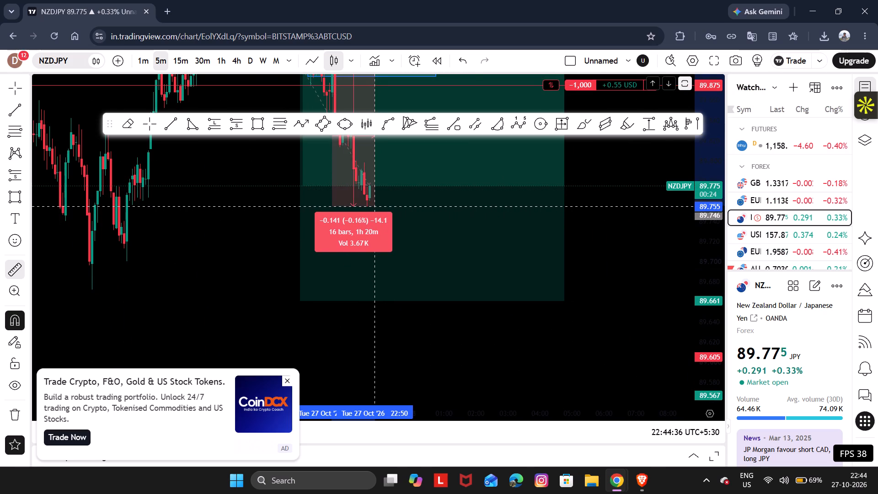
{"action": "left_click", "coordinate": [375, 206]}
{"action": "left_click_drag", "start_coordinate": [275, 243], "coordinate": [316, 362]}
{"action": "left_click_drag", "start_coordinate": [316, 362], "coordinate": [243, 316]}
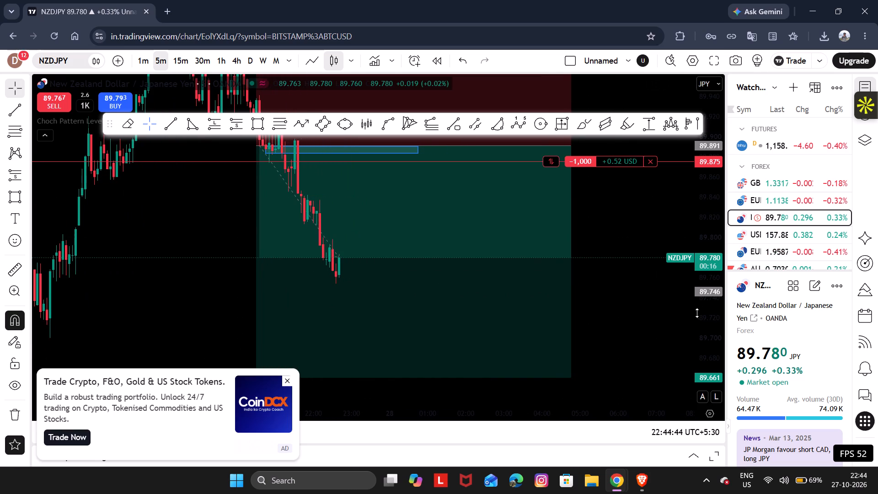
Switch the chart to EURUSD and dismiss the advertisement covering it.
{"action": "left_click", "coordinate": [765, 205]}
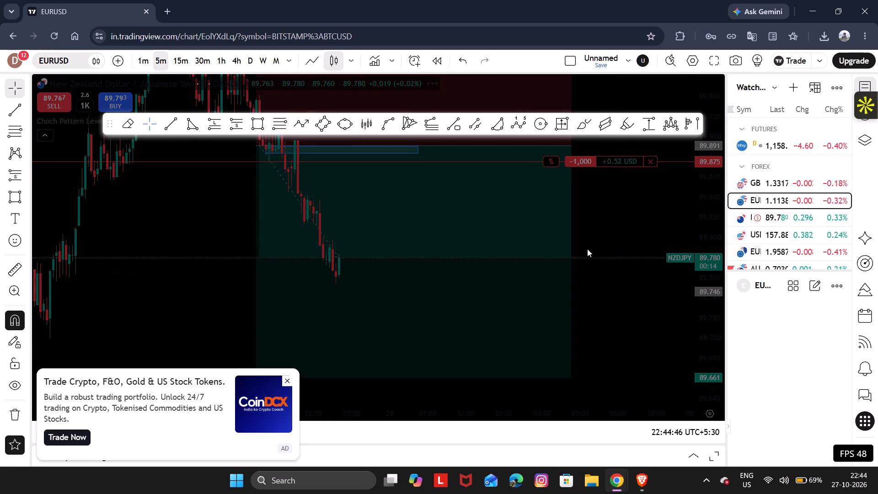
{"action": "left_click_drag", "start_coordinate": [611, 267], "coordinate": [619, 219]}
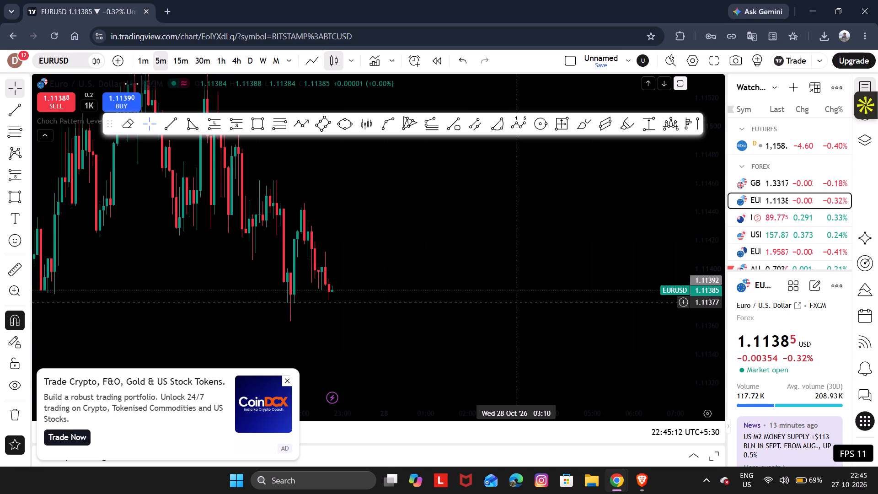
{"action": "left_click", "coordinate": [283, 382]}
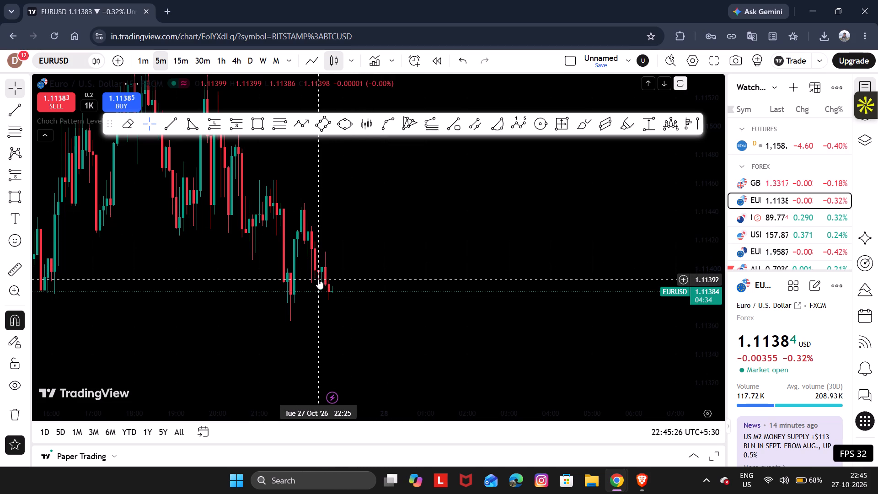
Add a short position at EURUSD's latest 5-minute candles with entry at about 1.11389 and stop at about 1.11415.
{"action": "left_click", "coordinate": [219, 119]}
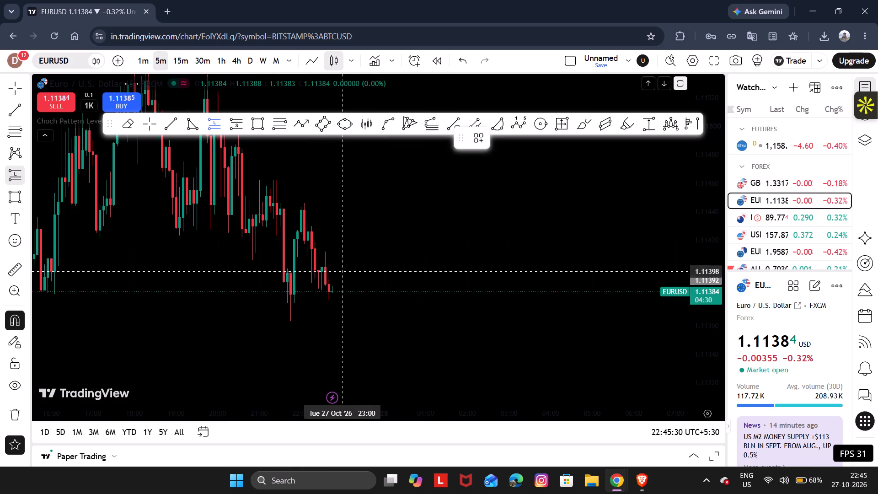
{"action": "left_click", "coordinate": [226, 119]}
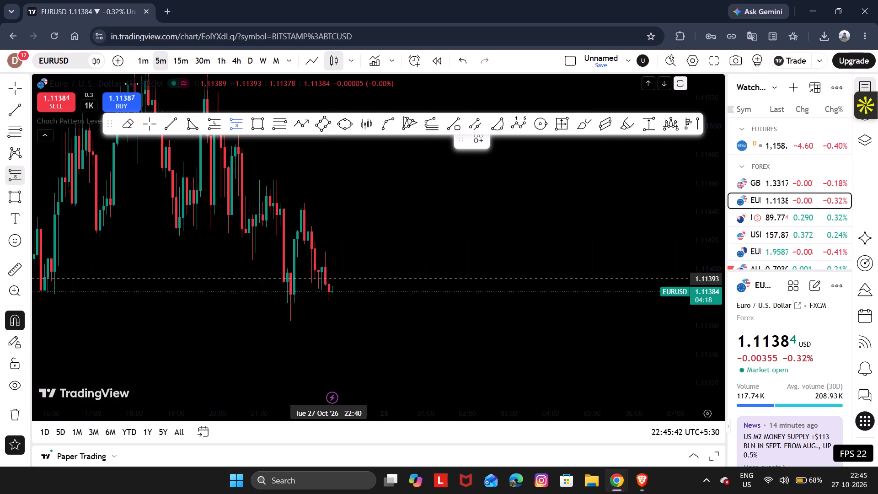
{"action": "left_click", "coordinate": [328, 282]}
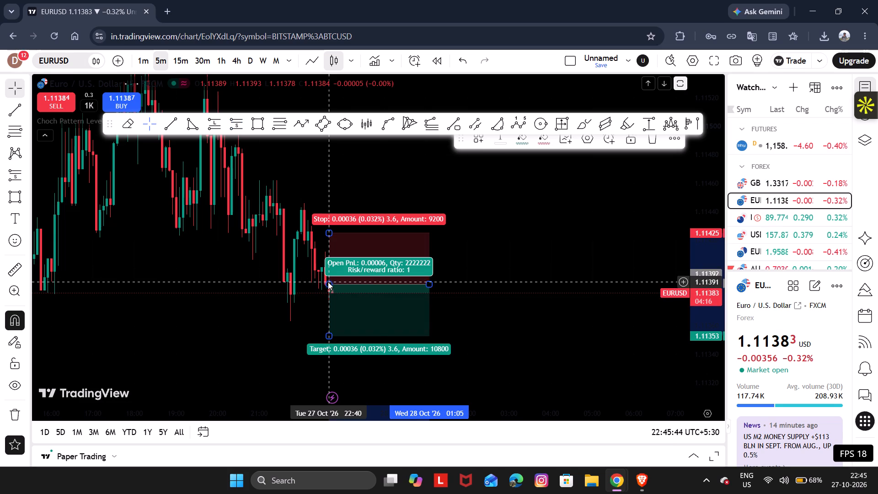
{"action": "left_click_drag", "start_coordinate": [330, 233], "coordinate": [328, 247]}
{"action": "left_click_drag", "start_coordinate": [522, 333], "coordinate": [520, 322]}
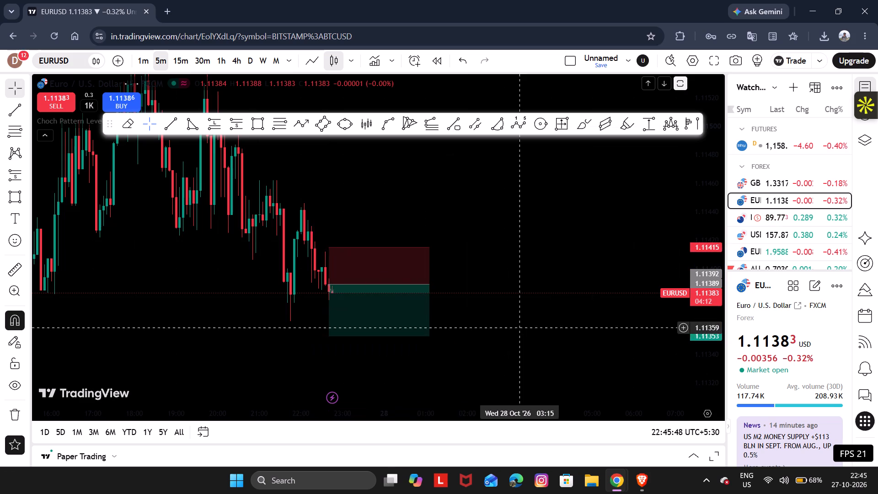
Extend the EURUSD short position's target down to about 1.11332.
{"action": "left_click_drag", "start_coordinate": [520, 322], "coordinate": [580, 265]}
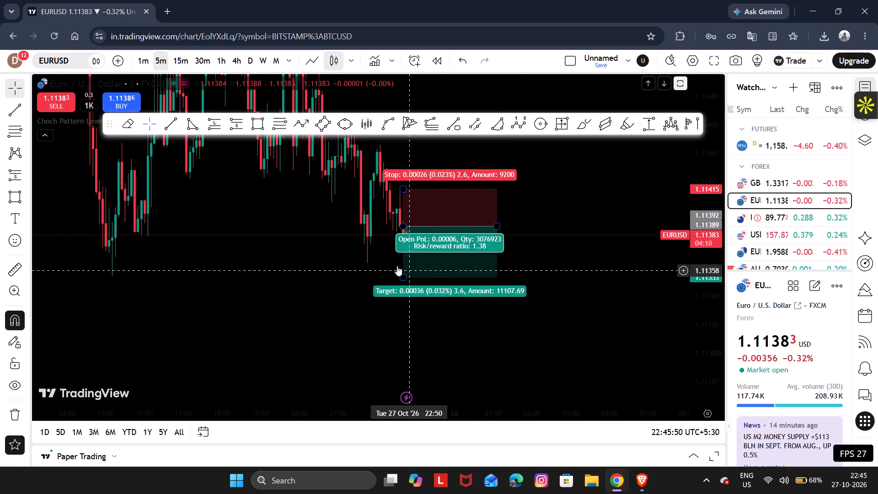
{"action": "left_click", "coordinate": [400, 276]}
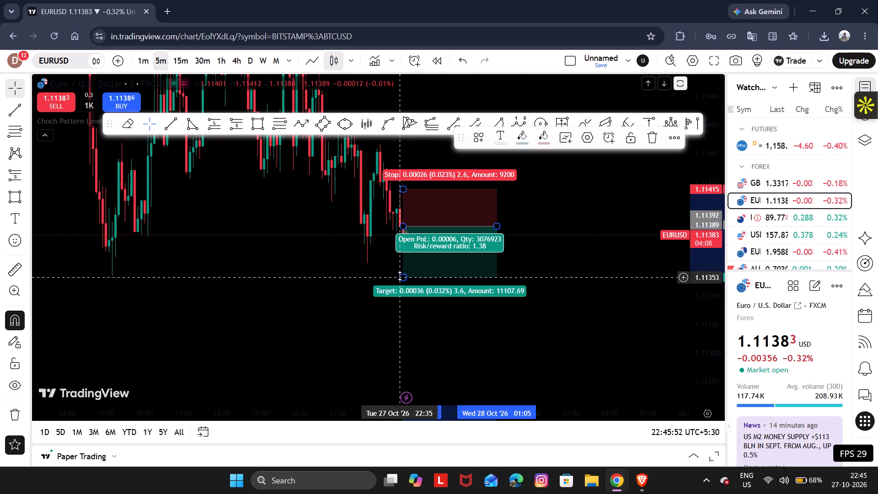
{"action": "left_click_drag", "start_coordinate": [400, 276], "coordinate": [404, 307]}
{"action": "left_click_drag", "start_coordinate": [329, 272], "coordinate": [345, 305]}
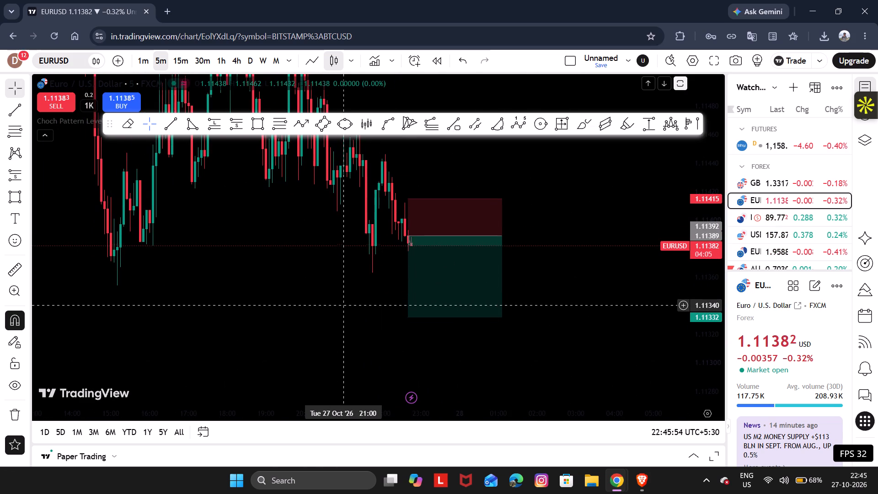
{"action": "left_click", "coordinate": [376, 308]}
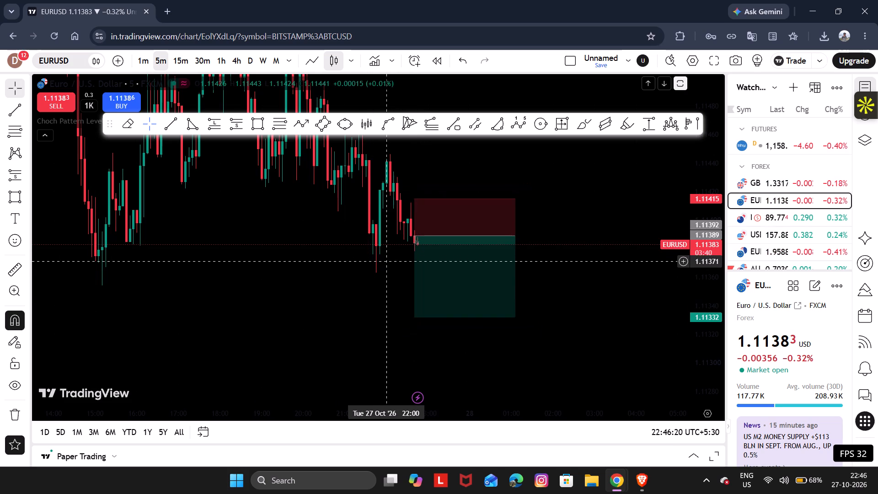
Place a market sell order for 1,000 units of EURUSD.
{"action": "left_click_drag", "start_coordinate": [385, 261], "coordinate": [367, 268]}
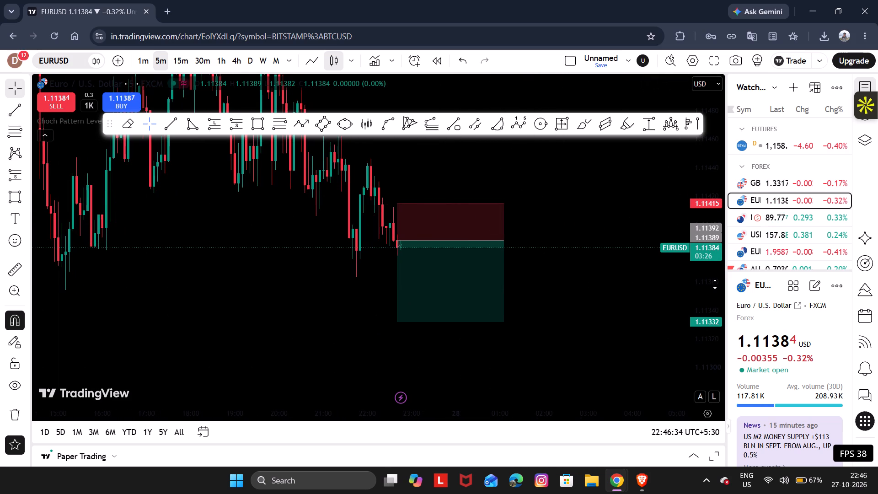
{"action": "left_click_drag", "start_coordinate": [715, 284], "coordinate": [706, 228]}
{"action": "left_click_drag", "start_coordinate": [611, 252], "coordinate": [586, 220]}
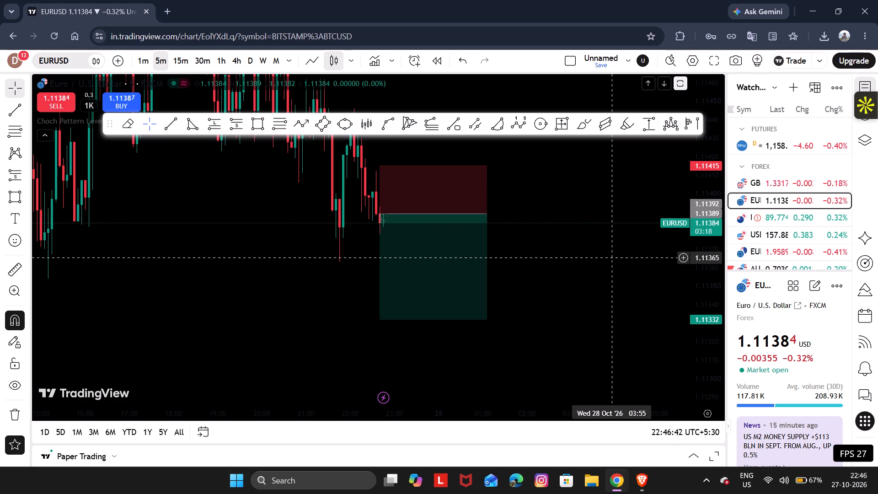
{"action": "left_click_drag", "start_coordinate": [611, 258], "coordinate": [589, 263]}
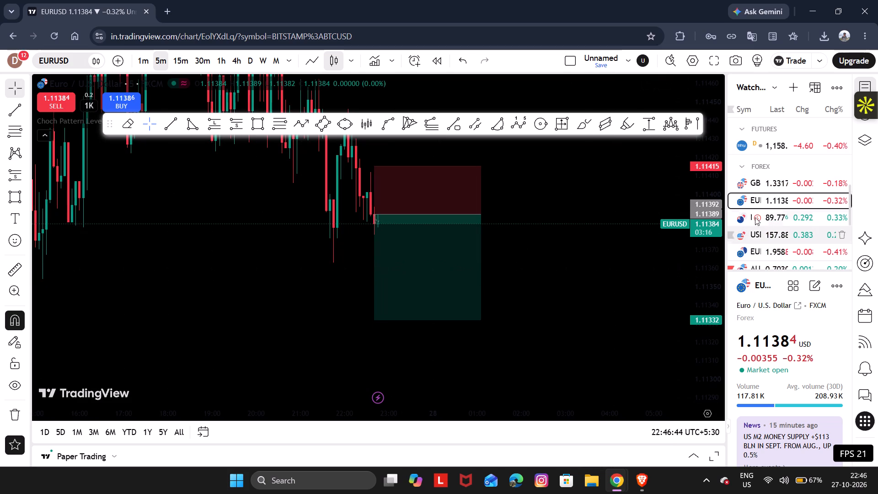
{"action": "left_click", "coordinate": [62, 108]}
{"action": "left_click_drag", "start_coordinate": [254, 277], "coordinate": [255, 302]}
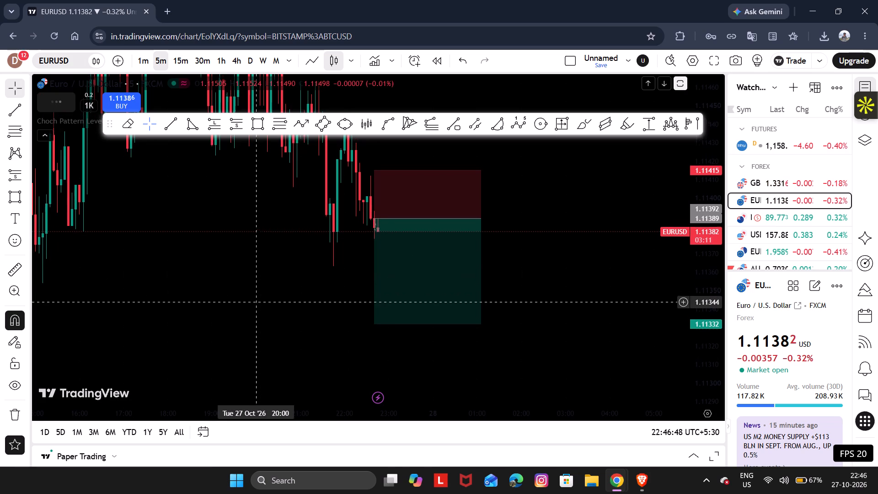
{"action": "left_click_drag", "start_coordinate": [255, 302], "coordinate": [254, 305]}
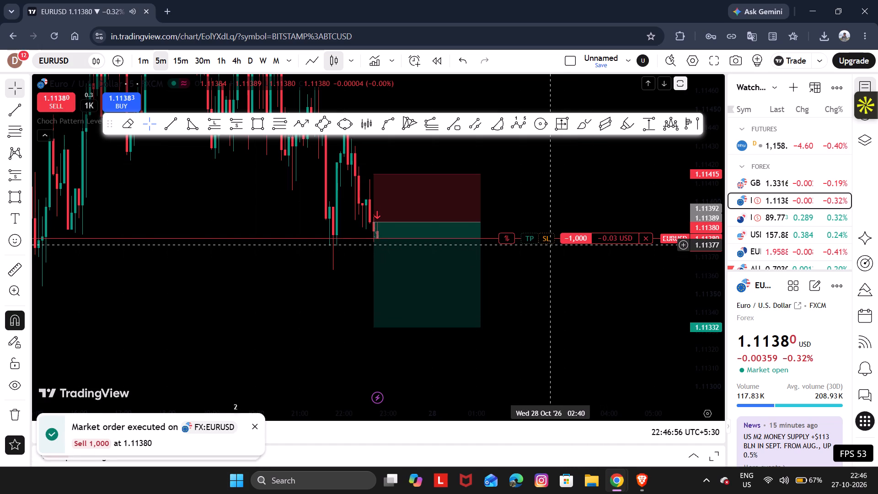
Attach a stop loss to the open EURUSD sell position at about 1.11416.
{"action": "left_click_drag", "start_coordinate": [548, 243], "coordinate": [545, 172]}
{"action": "left_click_drag", "start_coordinate": [559, 268], "coordinate": [548, 245]}
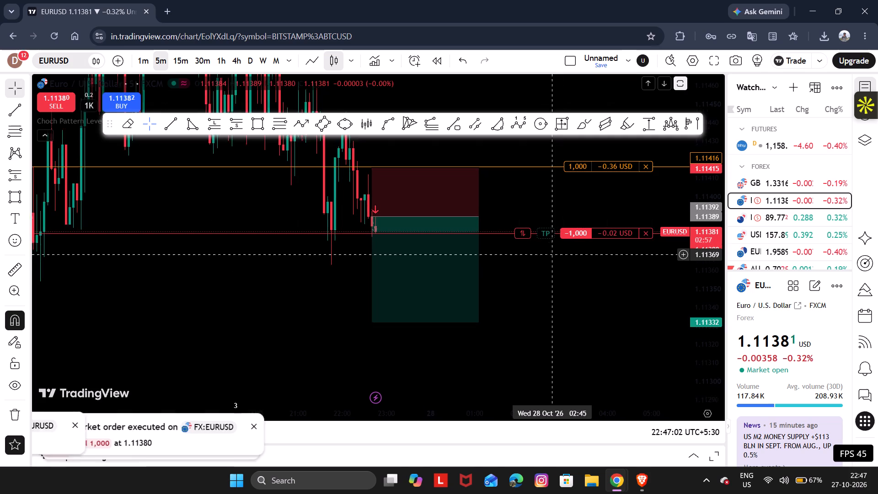
Attach a take profit to the EURUSD sell position at about 1.11331, near the drawn short's target.
{"action": "left_click_drag", "start_coordinate": [548, 245], "coordinate": [548, 242]}
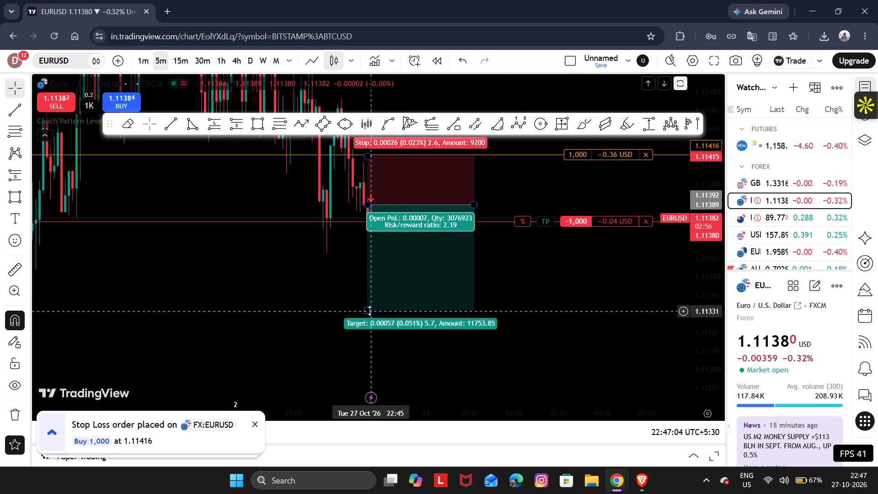
{"action": "left_click_drag", "start_coordinate": [542, 216], "coordinate": [554, 292]}
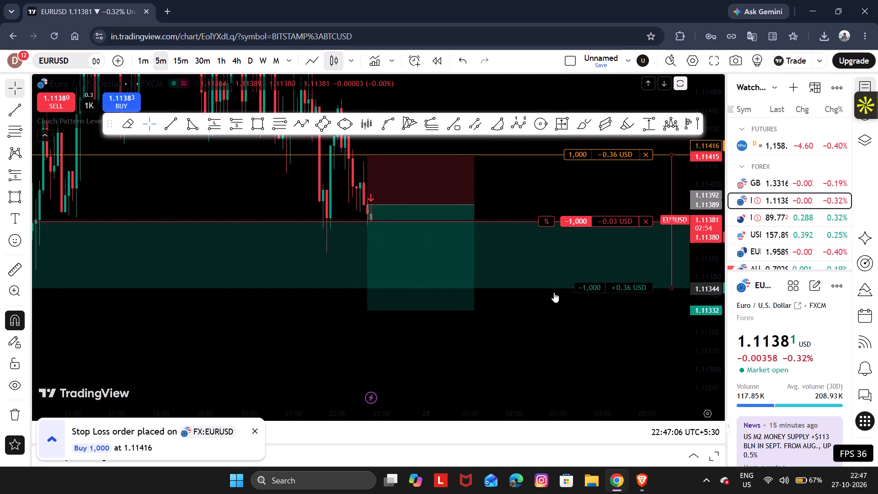
{"action": "left_click_drag", "start_coordinate": [554, 292], "coordinate": [568, 311]}
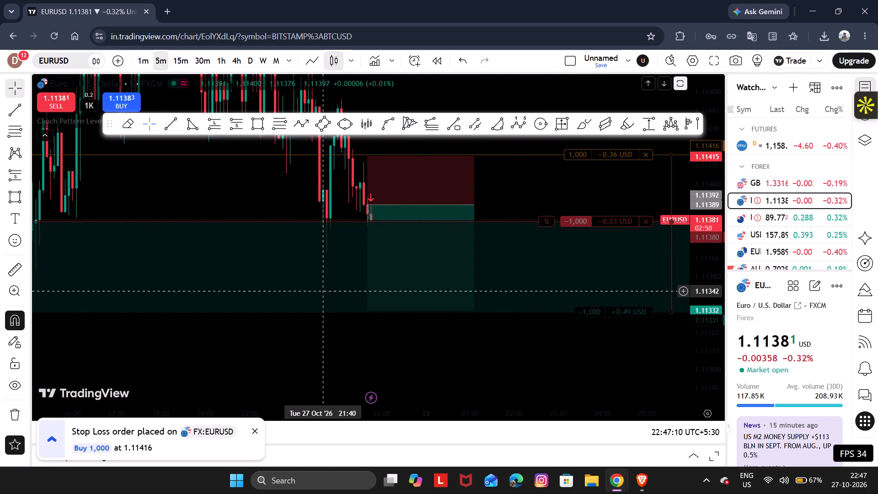
{"action": "left_click", "coordinate": [262, 156]}
{"action": "left_click_drag", "start_coordinate": [262, 188], "coordinate": [243, 221]}
{"action": "left_click", "coordinate": [243, 221]}
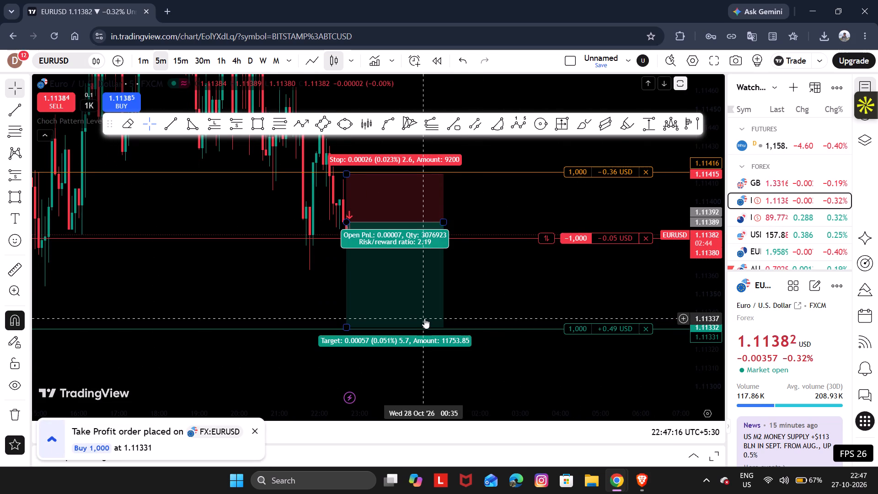
{"action": "left_click_drag", "start_coordinate": [460, 360], "coordinate": [444, 342]}
Dismiss the take-profit order notification and switch the chart to USDJPY.
{"action": "key", "text": "space"}
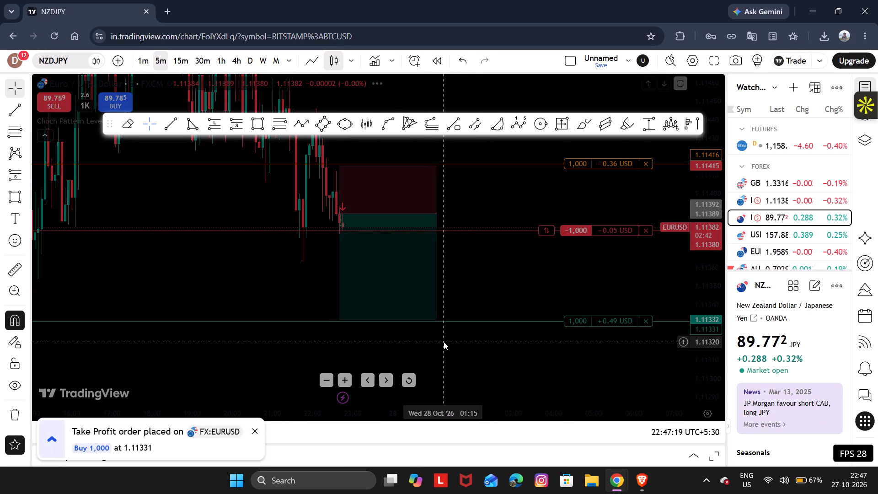
{"action": "left_click", "coordinate": [256, 435]}
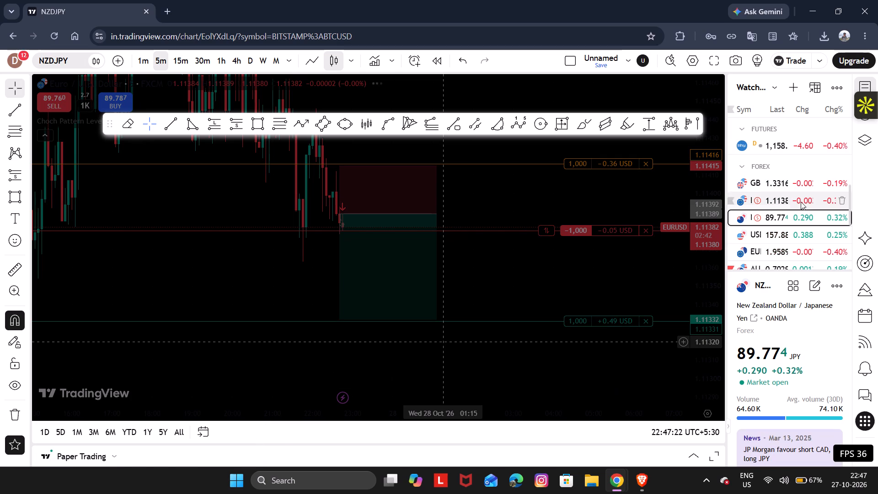
{"action": "left_click", "coordinate": [755, 236]}
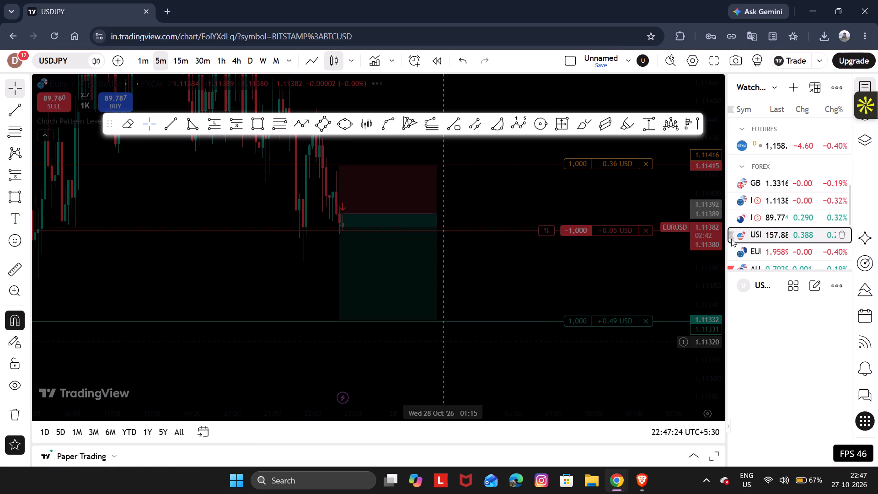
Draw a rotated rectangle around USDJPY's rising candles from 18:05 at about 157.793 to 19:50 at about 157.882.
{"action": "left_click_drag", "start_coordinate": [543, 263], "coordinate": [598, 293]}
{"action": "left_click_drag", "start_coordinate": [494, 209], "coordinate": [534, 278]}
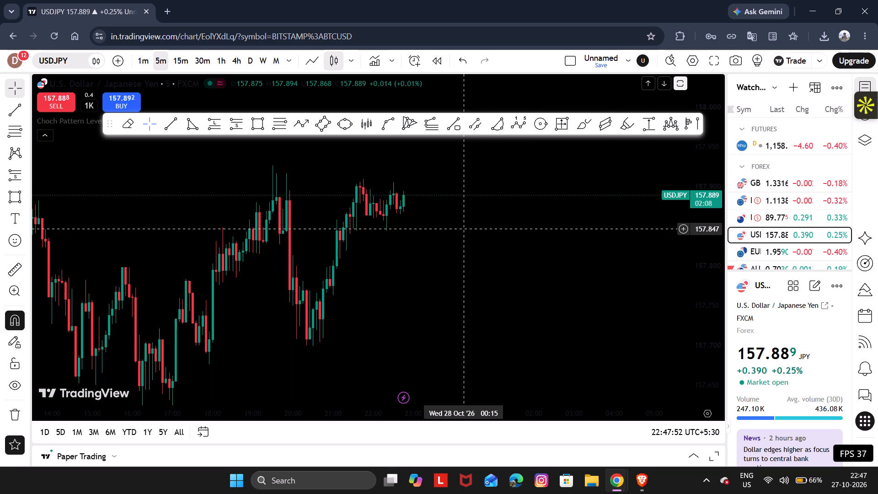
{"action": "left_click_drag", "start_coordinate": [453, 235], "coordinate": [542, 242]}
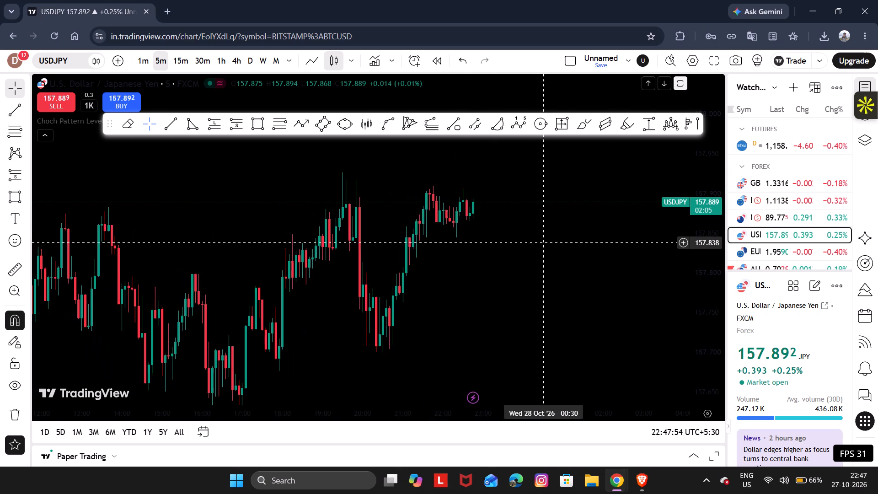
{"action": "left_click", "coordinate": [258, 121]}
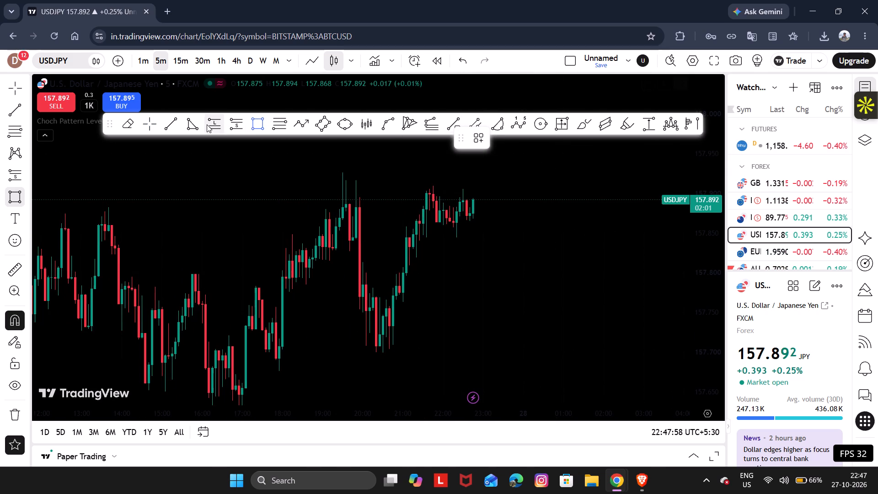
{"action": "left_click", "coordinate": [312, 126]}
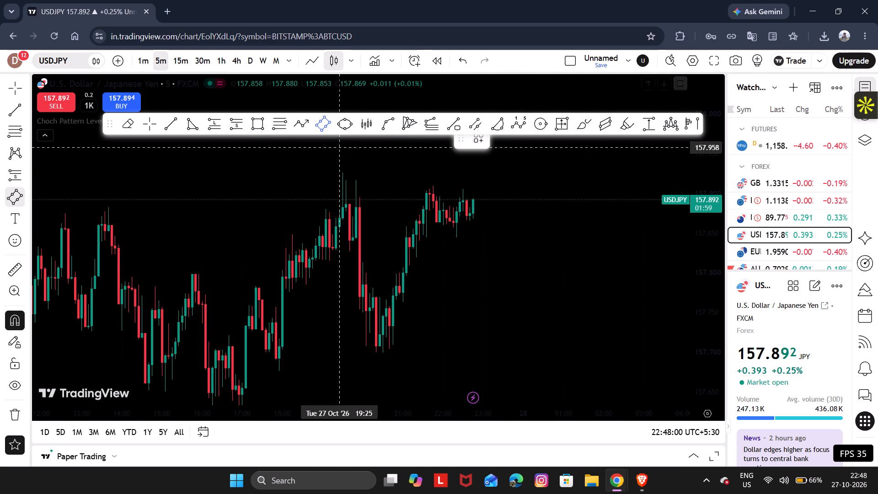
{"action": "left_click_drag", "start_coordinate": [286, 278], "coordinate": [289, 276]}
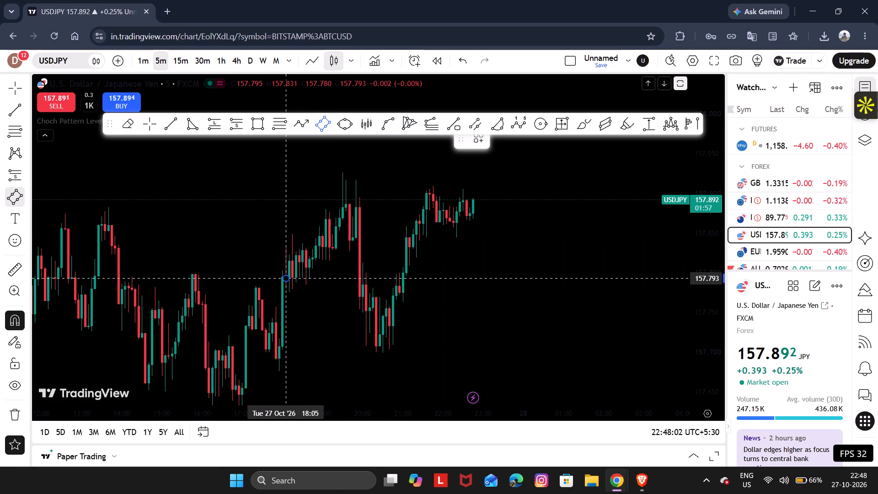
{"action": "left_click_drag", "start_coordinate": [289, 276], "coordinate": [358, 203]}
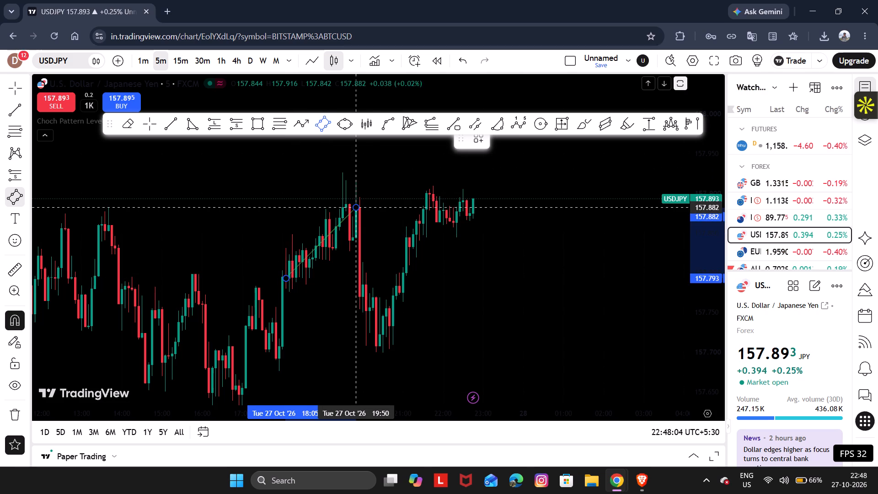
{"action": "left_click_drag", "start_coordinate": [358, 203], "coordinate": [371, 219]}
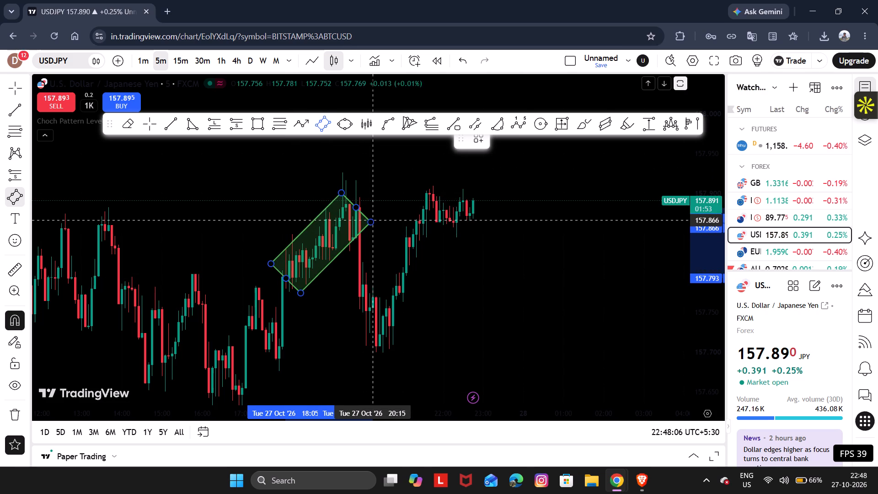
{"action": "left_click_drag", "start_coordinate": [371, 219], "coordinate": [370, 218]}
{"action": "left_click", "coordinate": [370, 218]}
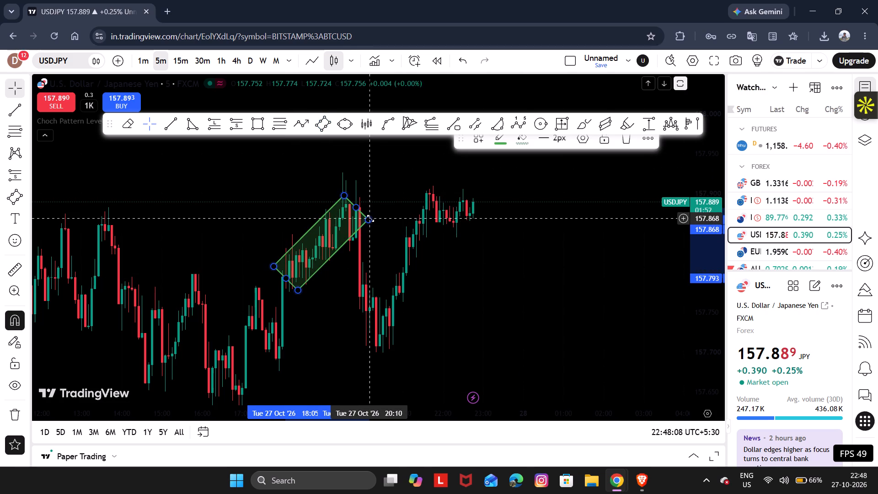
{"action": "left_click", "coordinate": [394, 213]}
Move on from USDJPY through the watchlist and switch the chart to BTCUSD.
{"action": "left_click_drag", "start_coordinate": [394, 213], "coordinate": [409, 190]}
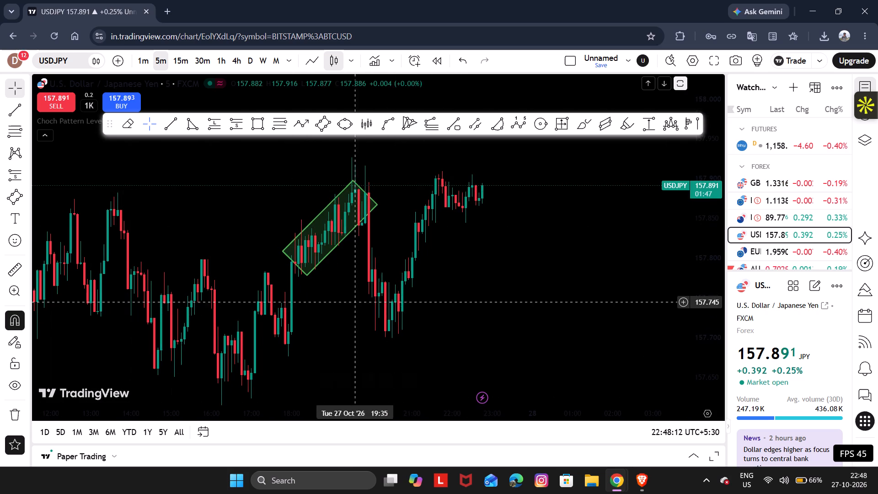
{"action": "left_click_drag", "start_coordinate": [446, 282], "coordinate": [611, 284]}
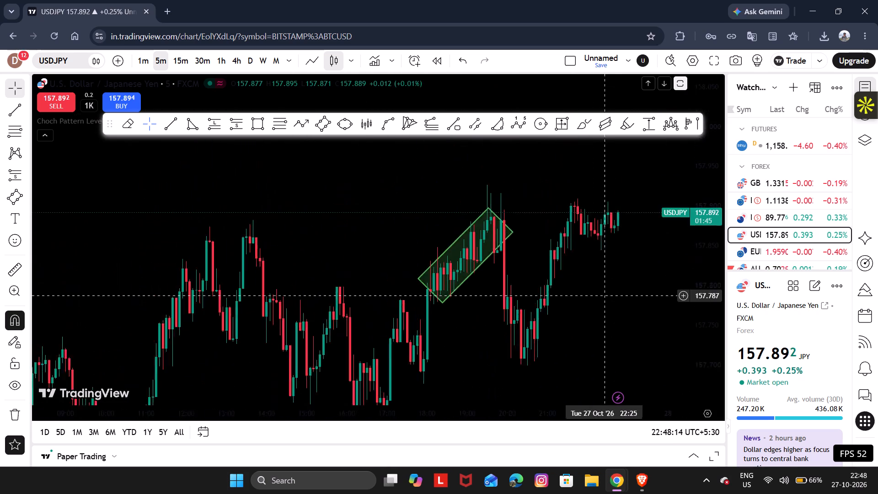
{"action": "left_click_drag", "start_coordinate": [611, 284], "coordinate": [576, 186]}
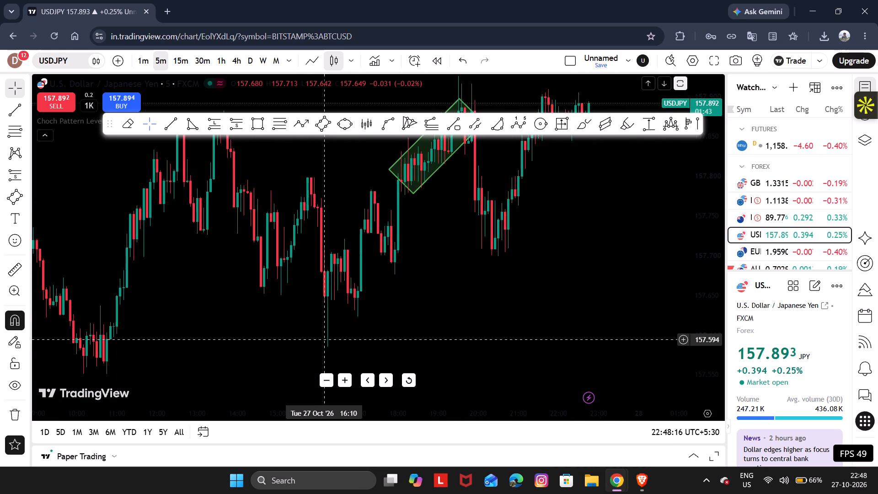
{"action": "key", "text": "space"}
{"action": "key", "text": "space"}
{"action": "key", "text": "space"}
{"action": "key", "text": "space"}
{"action": "key", "text": "space"}
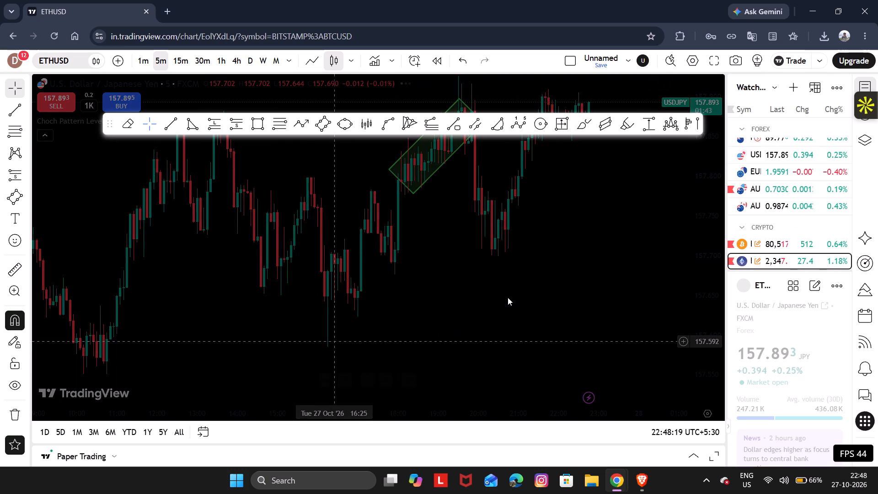
{"action": "left_click", "coordinate": [794, 248]}
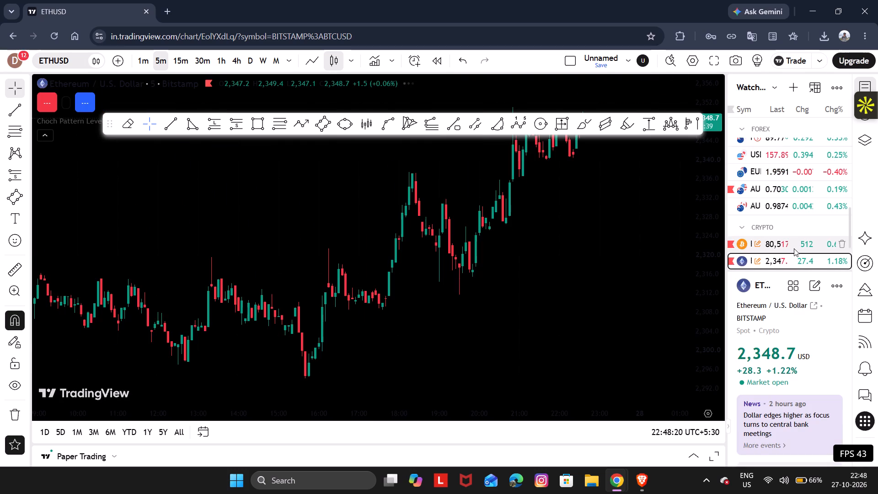
Examine BTCUSD's latest 5-minute candles against the marked zones above and below price.
{"action": "left_click_drag", "start_coordinate": [554, 291], "coordinate": [376, 370]}
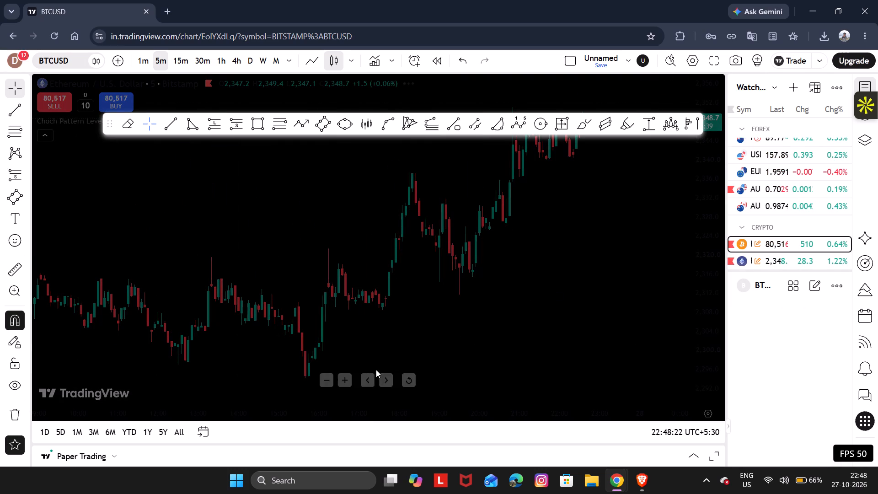
{"action": "left_click_drag", "start_coordinate": [506, 336], "coordinate": [434, 338]}
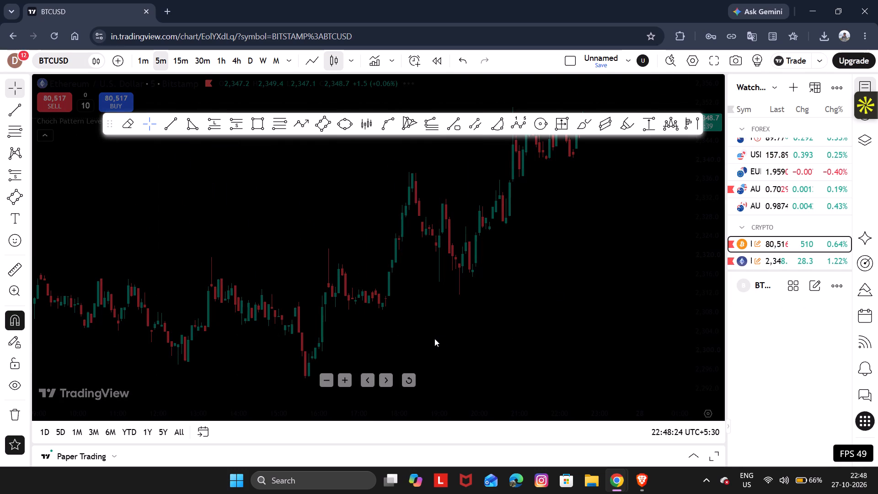
{"action": "left_click_drag", "start_coordinate": [593, 290], "coordinate": [423, 314]}
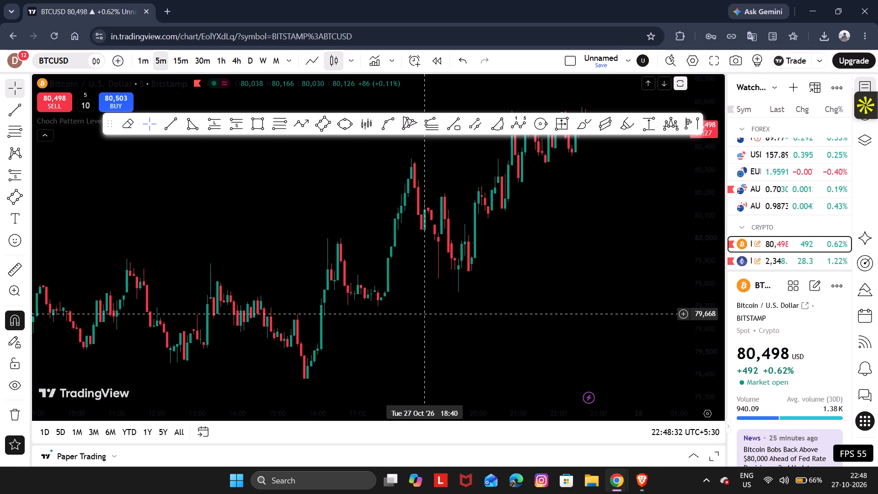
{"action": "left_click_drag", "start_coordinate": [515, 305], "coordinate": [380, 410]}
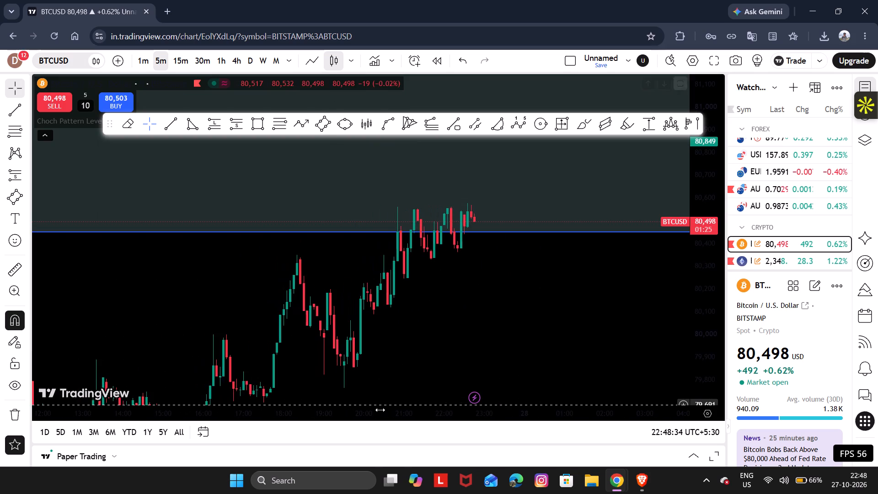
{"action": "left_click_drag", "start_coordinate": [380, 410], "coordinate": [380, 410]}
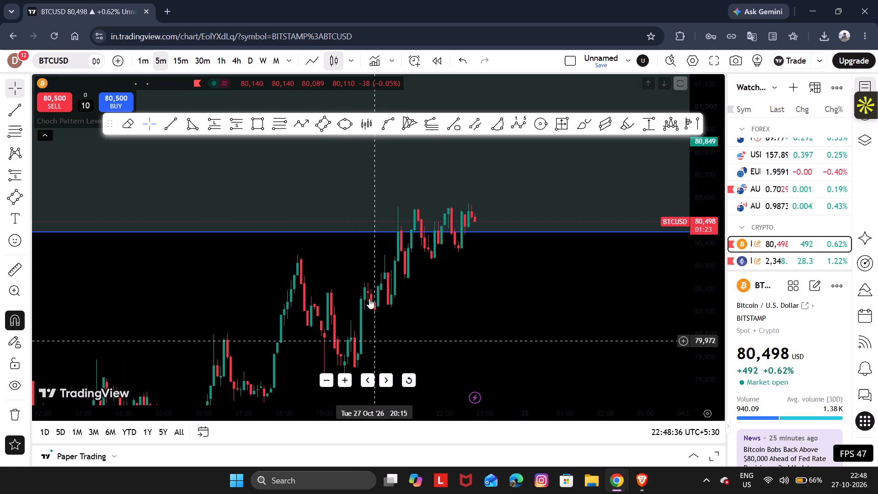
{"action": "left_click", "coordinate": [171, 127]}
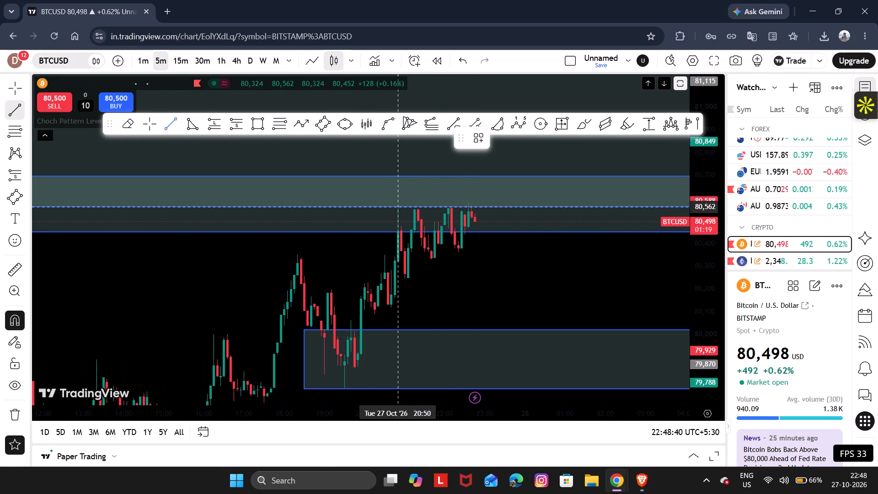
{"action": "left_click", "coordinate": [156, 120]}
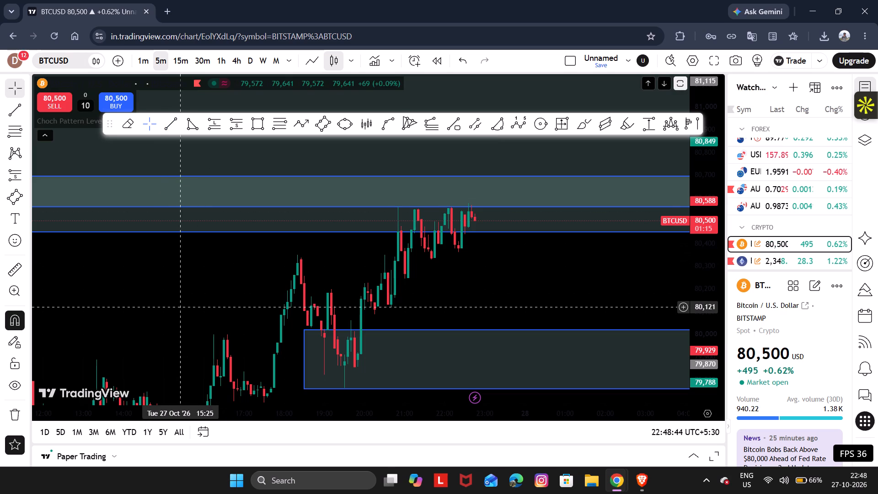
{"action": "left_click_drag", "start_coordinate": [180, 306], "coordinate": [78, 315]}
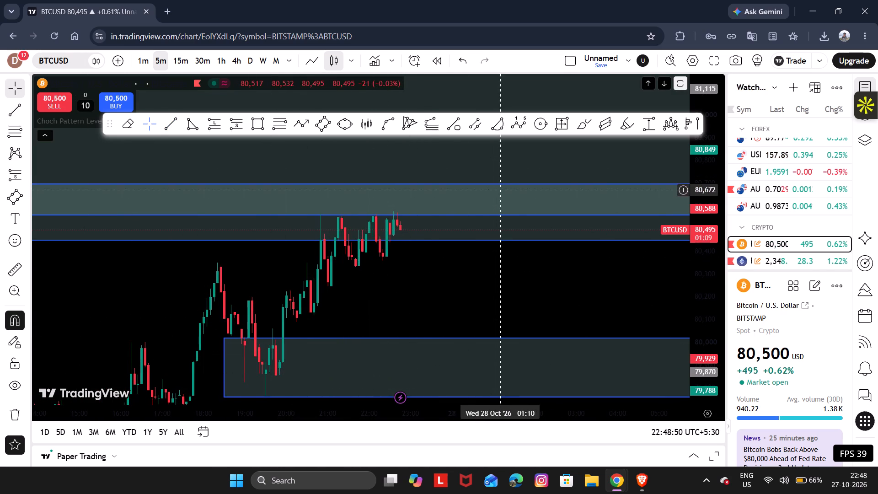
{"action": "left_click", "coordinate": [417, 293]}
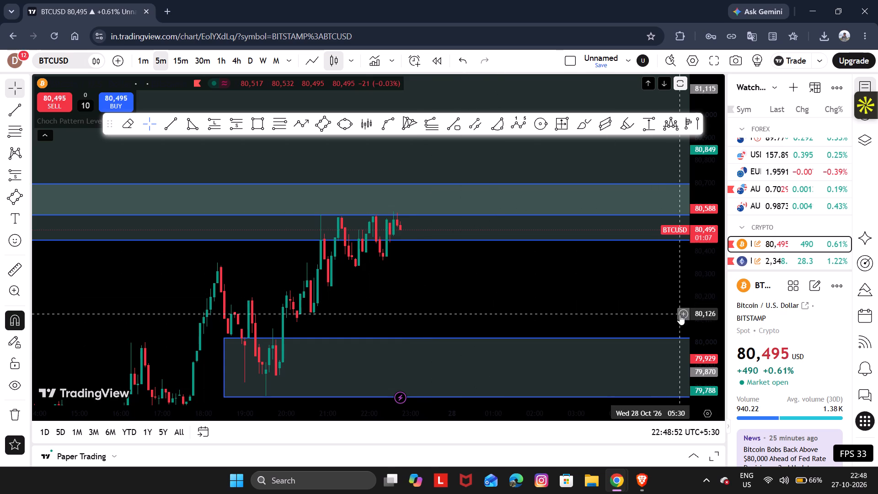
{"action": "left_click_drag", "start_coordinate": [700, 322], "coordinate": [699, 270]}
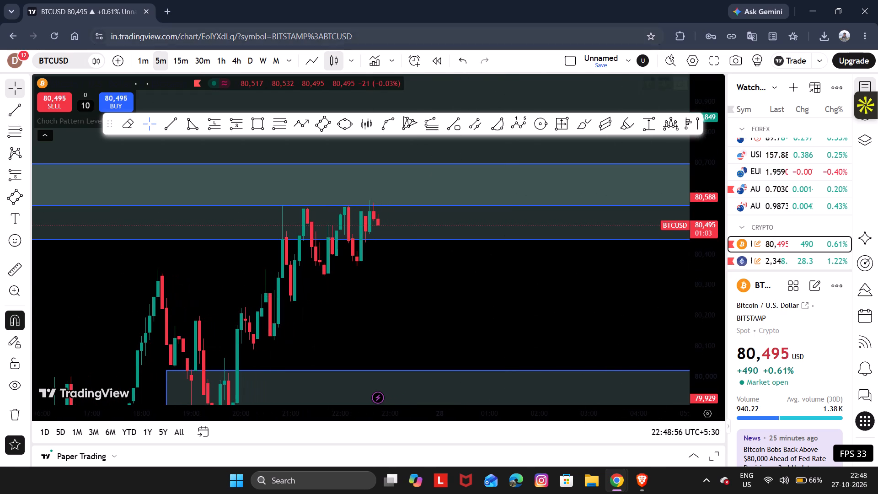
Switch the BTCUSD chart to the 15-minute timeframe and examine recent price action around the marked zones.
{"action": "left_click", "coordinate": [185, 56]}
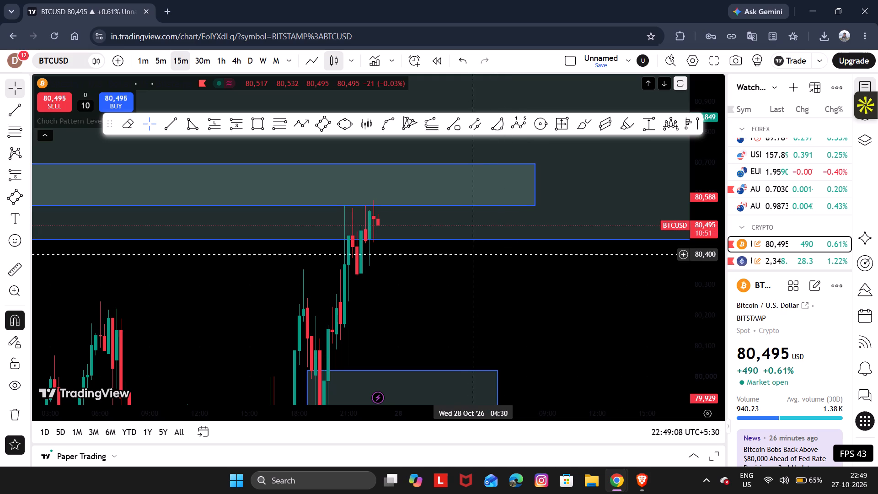
{"action": "left_click_drag", "start_coordinate": [456, 273], "coordinate": [502, 273]}
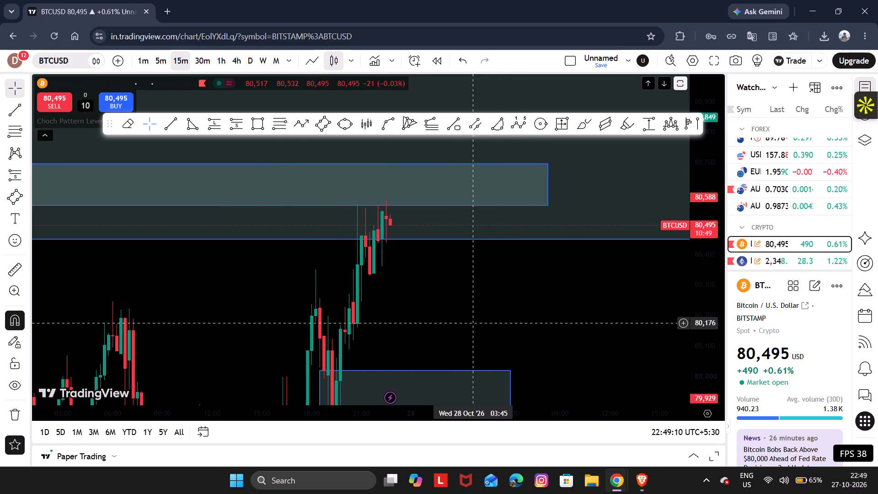
{"action": "left_click_drag", "start_coordinate": [474, 333], "coordinate": [588, 222]}
{"action": "left_click_drag", "start_coordinate": [703, 200], "coordinate": [703, 322]}
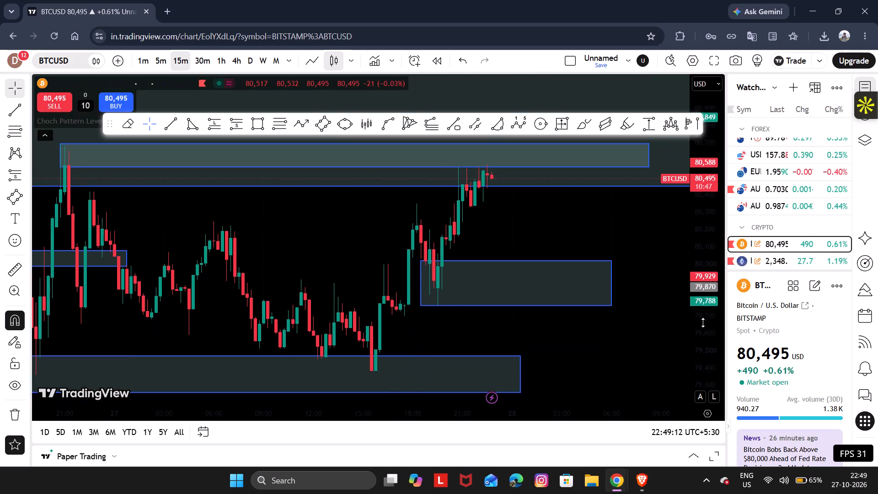
{"action": "left_click_drag", "start_coordinate": [703, 322], "coordinate": [699, 348]}
{"action": "left_click_drag", "start_coordinate": [584, 357], "coordinate": [526, 408]}
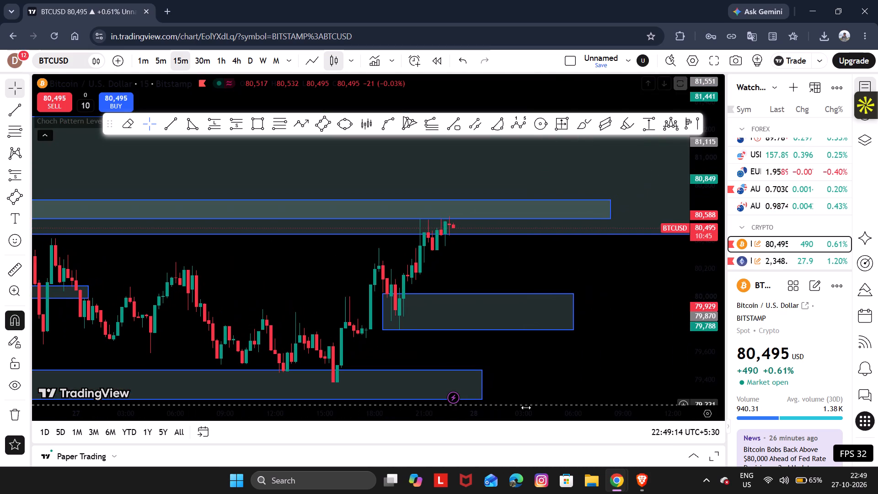
Switch the chart to XAUUSD and examine its 15-minute price action around the marked range and zones.
{"action": "left_click_drag", "start_coordinate": [526, 408], "coordinate": [527, 408]}
{"action": "scroll", "coordinate": [788, 231], "scroll_direction": "down", "scroll_amount": 1}
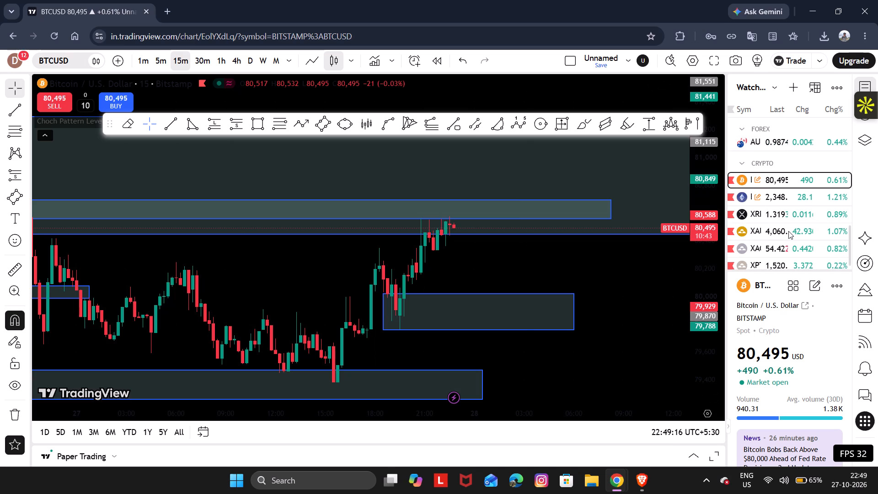
{"action": "scroll", "coordinate": [788, 231], "scroll_direction": "down", "scroll_amount": 1}
{"action": "left_click", "coordinate": [788, 231]}
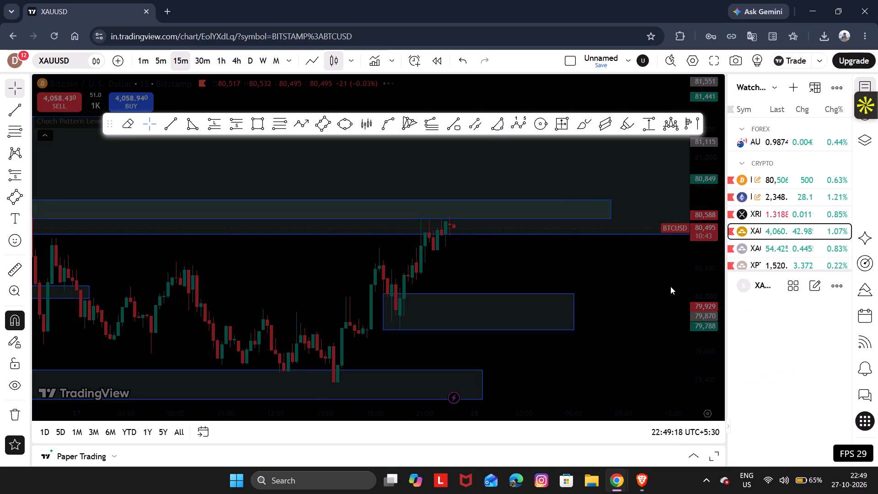
{"action": "left_click_drag", "start_coordinate": [592, 237], "coordinate": [591, 345]}
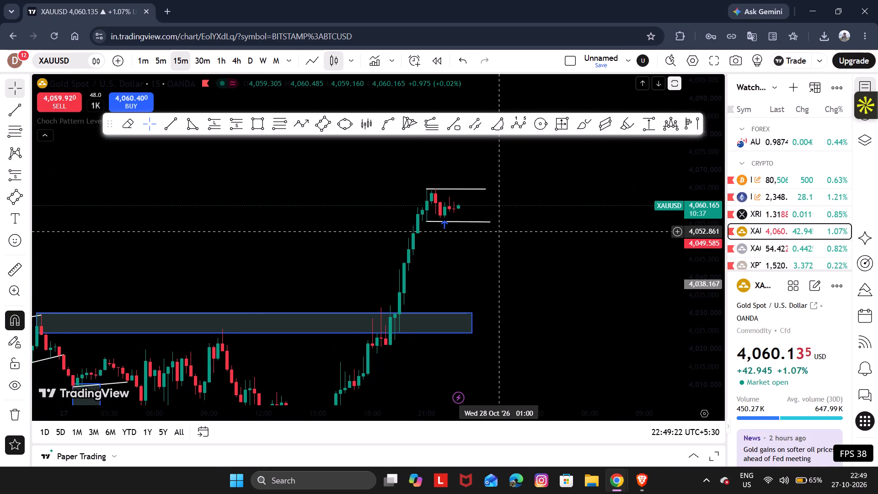
{"action": "left_click_drag", "start_coordinate": [709, 287], "coordinate": [634, 80]}
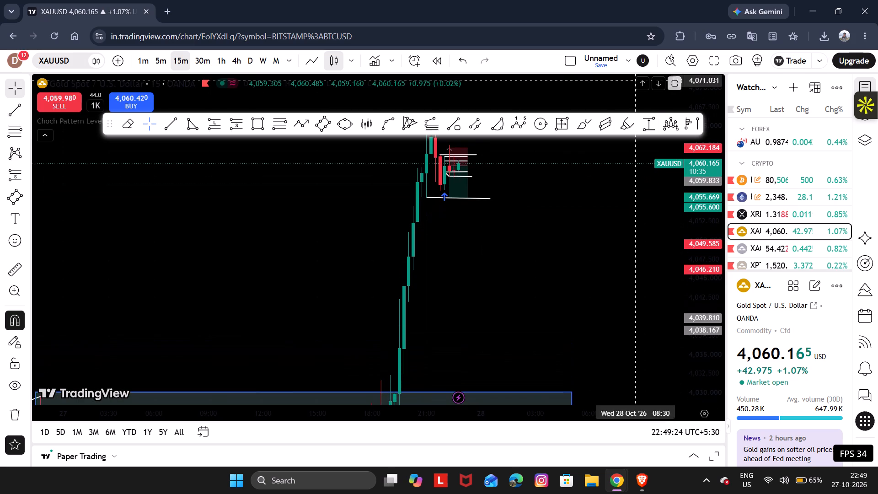
{"action": "left_click_drag", "start_coordinate": [610, 252], "coordinate": [614, 376]}
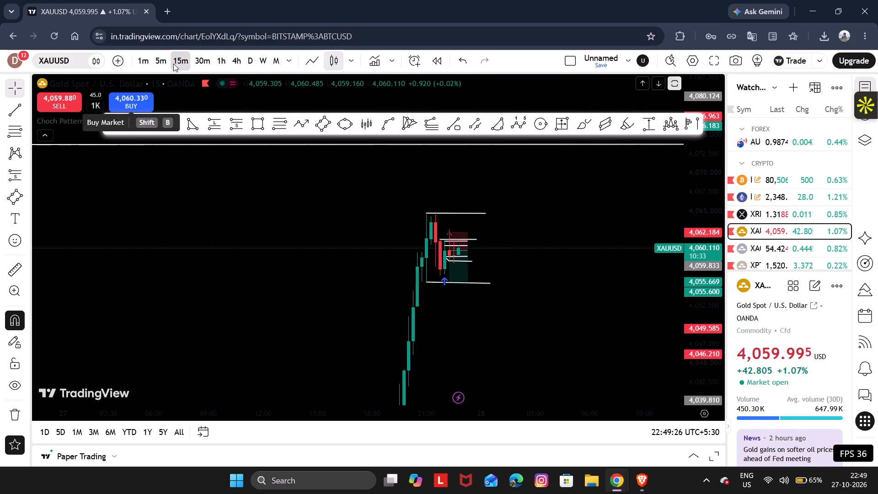
Switch the XAUUSD chart to the 5-minute timeframe and examine price around the marked levels and the drawn short position.
{"action": "left_click", "coordinate": [166, 65]}
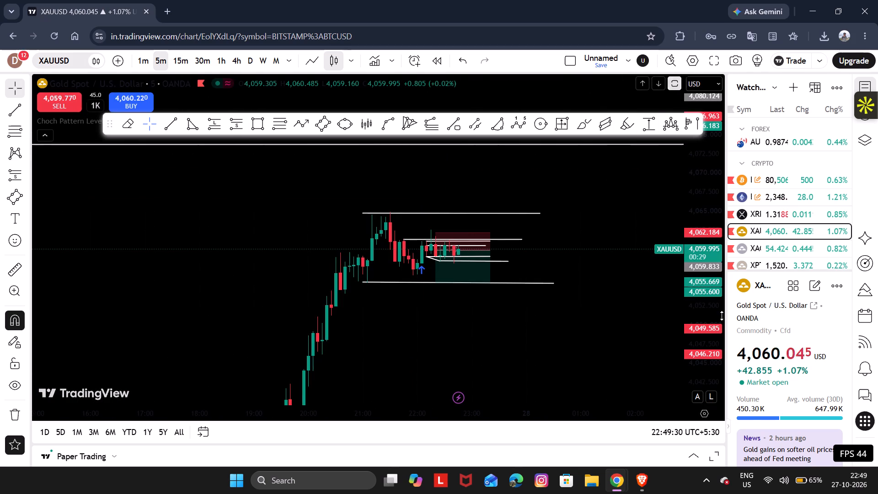
{"action": "left_click_drag", "start_coordinate": [717, 317], "coordinate": [630, 62]}
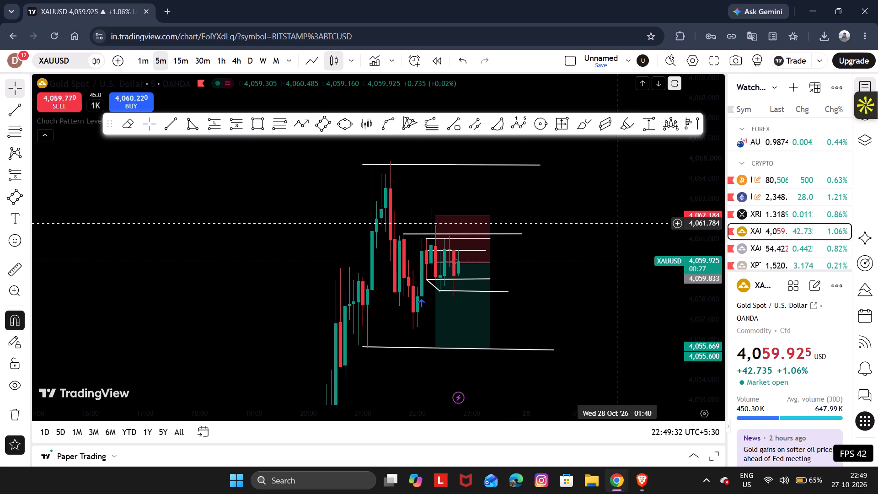
{"action": "left_click_drag", "start_coordinate": [616, 223], "coordinate": [550, 175]}
{"action": "left_click", "coordinate": [708, 236]}
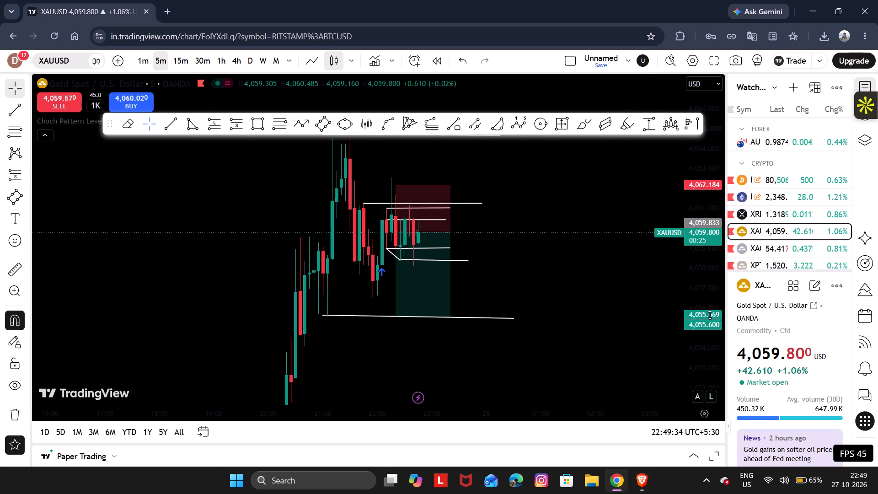
{"action": "left_click_drag", "start_coordinate": [709, 263], "coordinate": [712, 337]}
{"action": "left_click", "coordinate": [452, 225]}
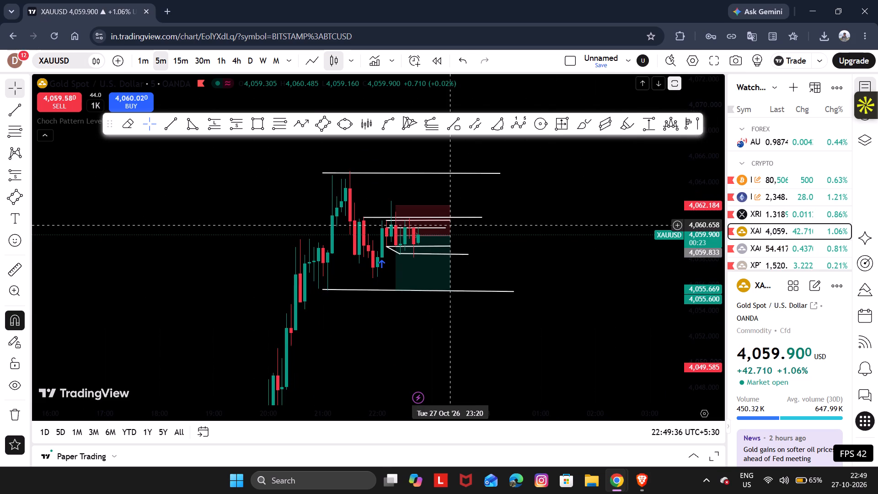
Return the XAUUSD chart to the 15-minute timeframe.
{"action": "left_click", "coordinate": [185, 68]}
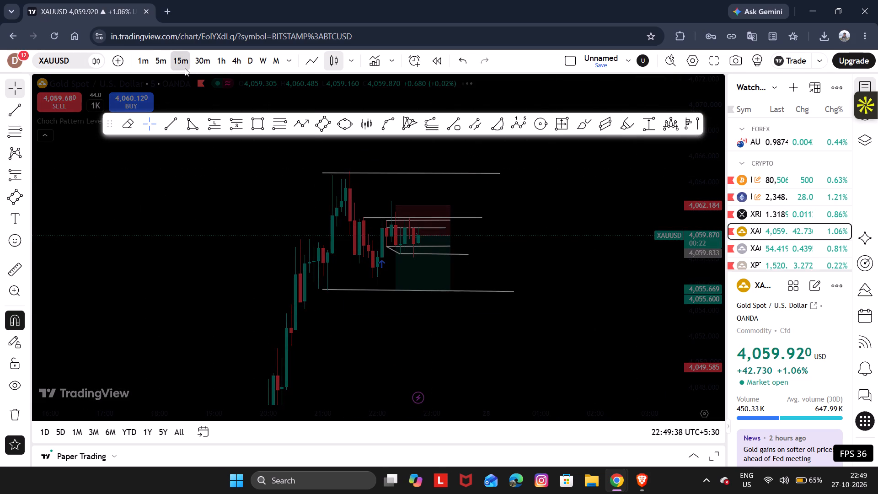
Reorder the favourite drawing tools by moving the eraser from the start to the middle of the row.
{"action": "left_click_drag", "start_coordinate": [132, 129], "coordinate": [460, 168]}
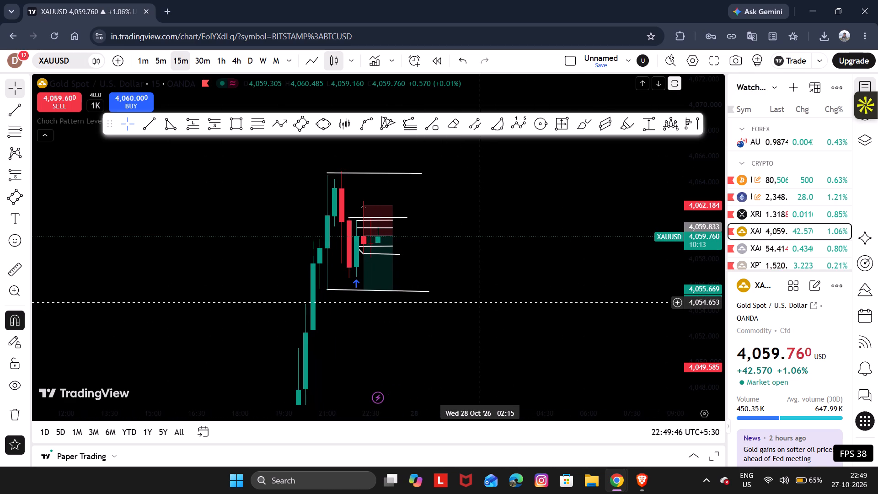
Examine XAUUSD's latest 15-minute candles inside the marked range, including the event marker below them.
{"action": "left_click", "coordinate": [378, 398]}
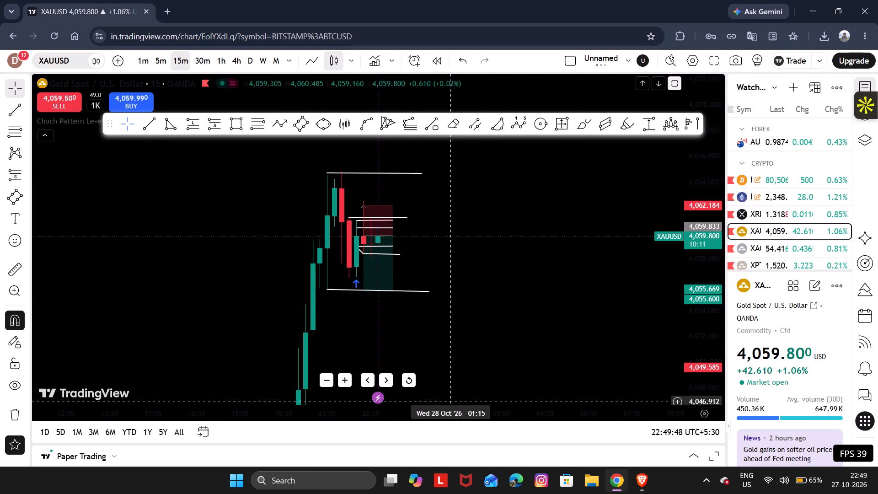
{"action": "left_click", "coordinate": [385, 310]}
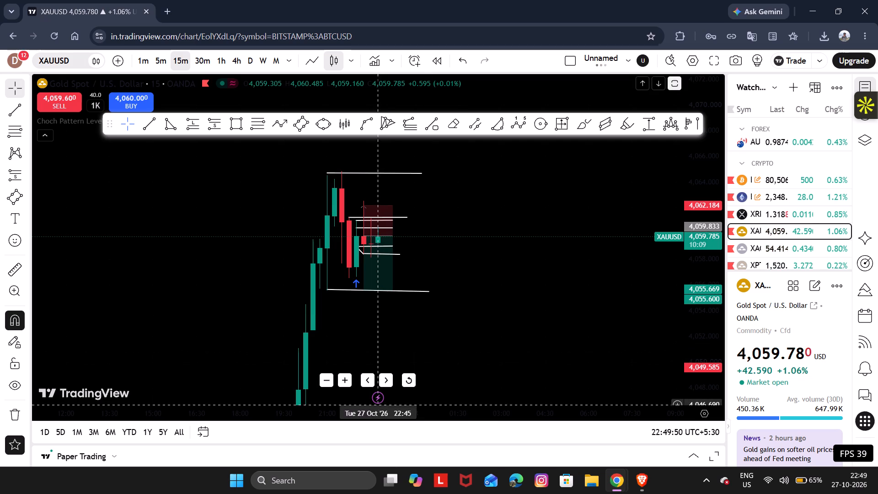
{"action": "left_click", "coordinate": [378, 403]}
{"action": "left_click", "coordinate": [500, 381]}
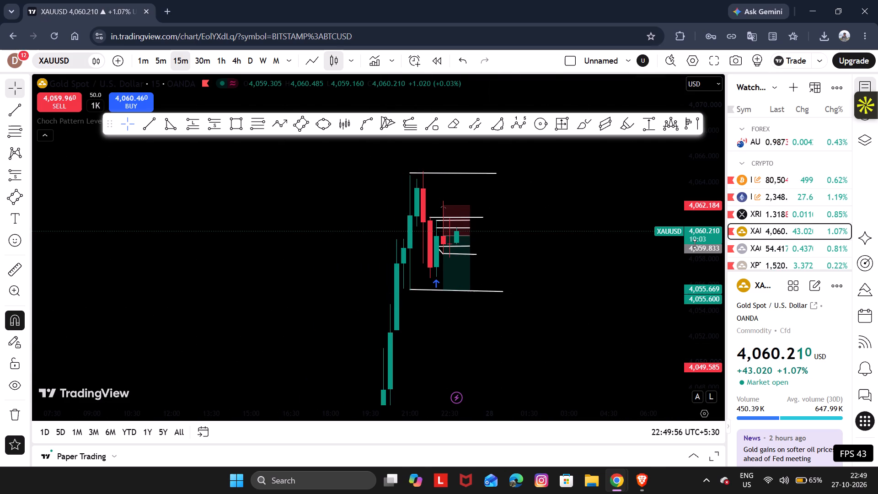
{"action": "left_click_drag", "start_coordinate": [695, 244], "coordinate": [696, 325]}
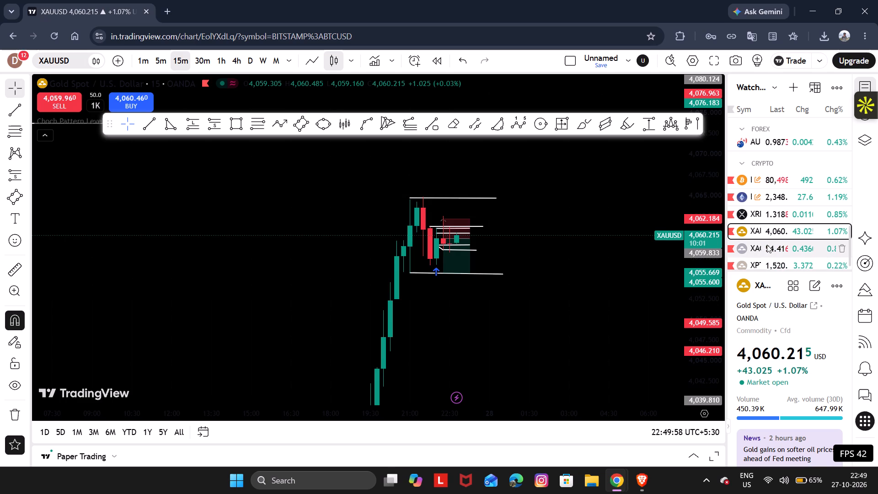
Switch the chart to XAGUSD and examine its 15-minute fall and recovery.
{"action": "left_click", "coordinate": [767, 245]}
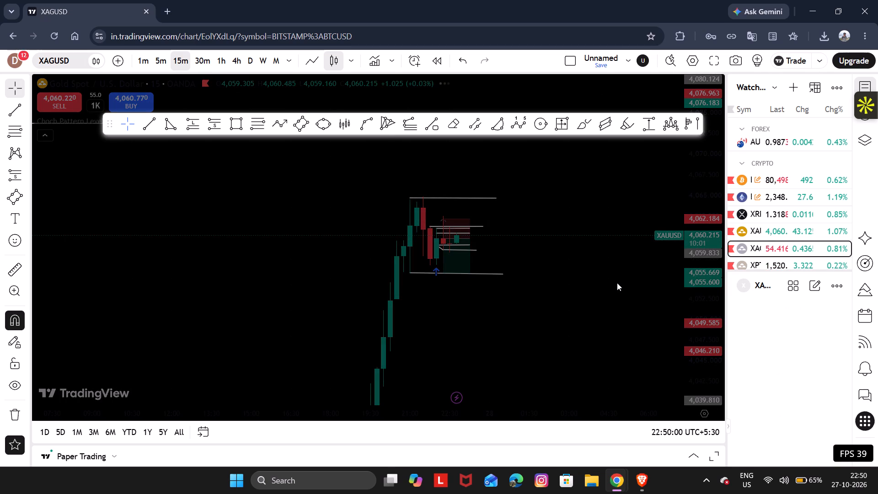
{"action": "left_click_drag", "start_coordinate": [446, 261], "coordinate": [556, 294]}
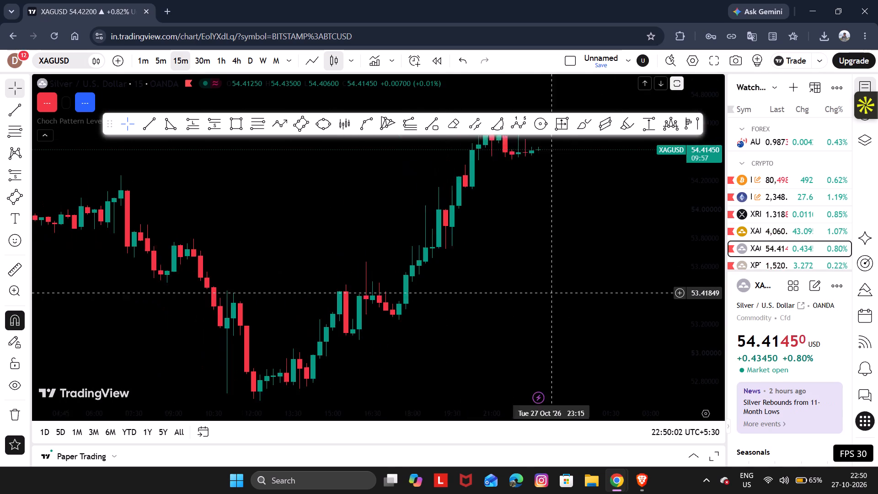
{"action": "left_click_drag", "start_coordinate": [556, 294], "coordinate": [573, 299]}
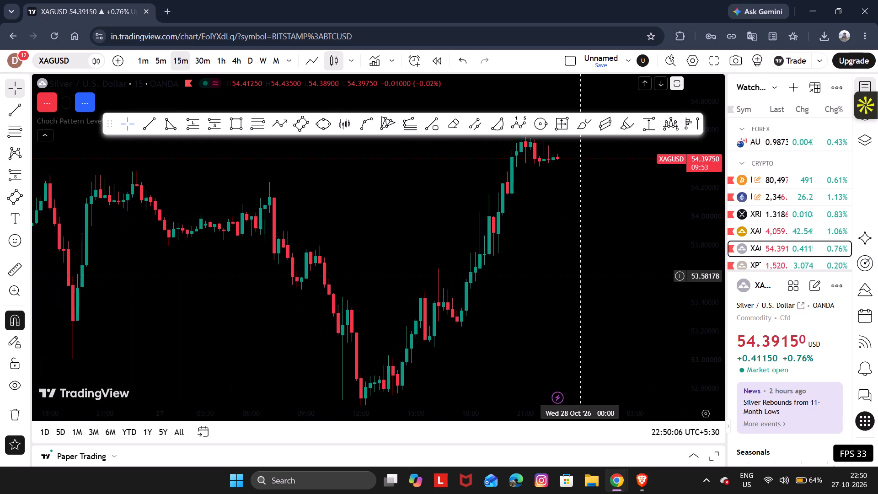
{"action": "left_click_drag", "start_coordinate": [580, 276], "coordinate": [503, 214]}
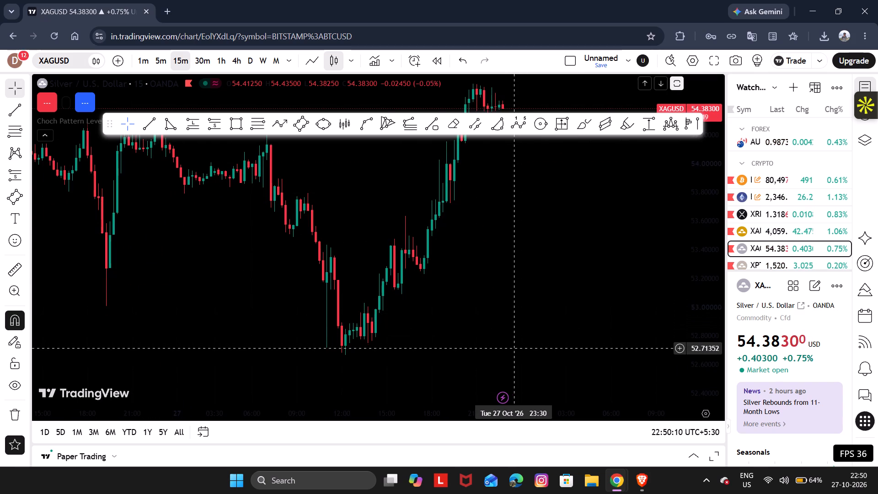
Draw a nearly horizontal trend line from XAGUSD's 27 Oct 11:00 low at about 52.717 into the early hours of 28 Oct.
{"action": "left_click", "coordinate": [150, 129]}
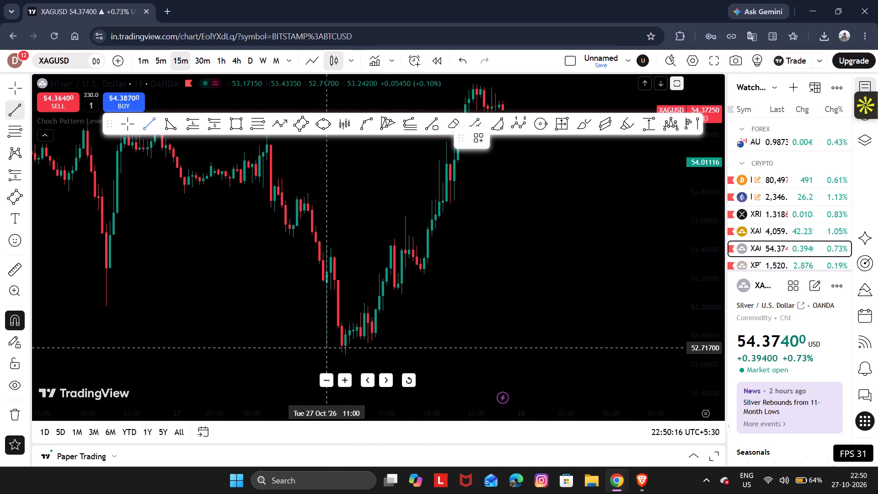
{"action": "left_click_drag", "start_coordinate": [327, 350], "coordinate": [502, 349]}
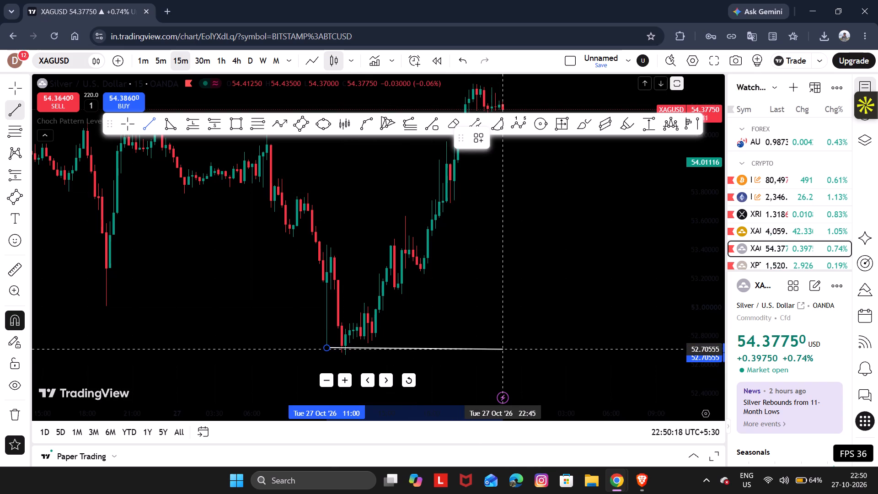
{"action": "left_click_drag", "start_coordinate": [502, 349], "coordinate": [569, 348]}
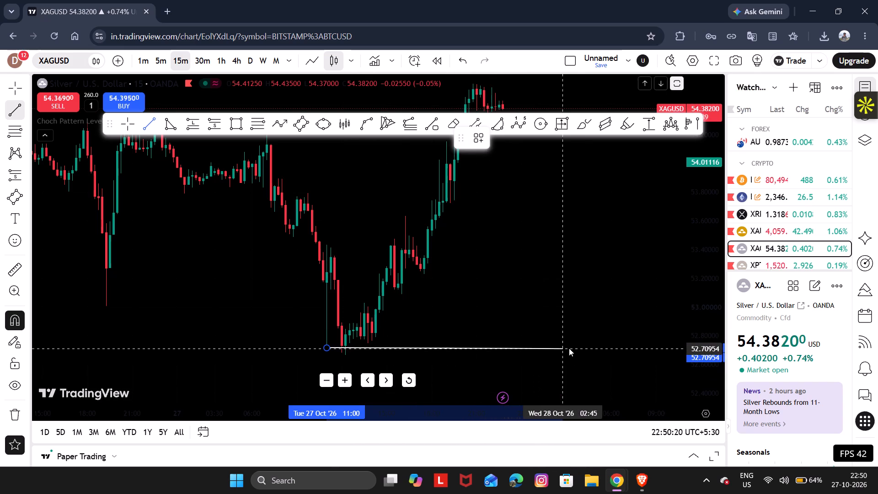
{"action": "left_click_drag", "start_coordinate": [569, 348], "coordinate": [588, 348]}
{"action": "left_click", "coordinate": [588, 348]}
{"action": "left_click", "coordinate": [557, 306]}
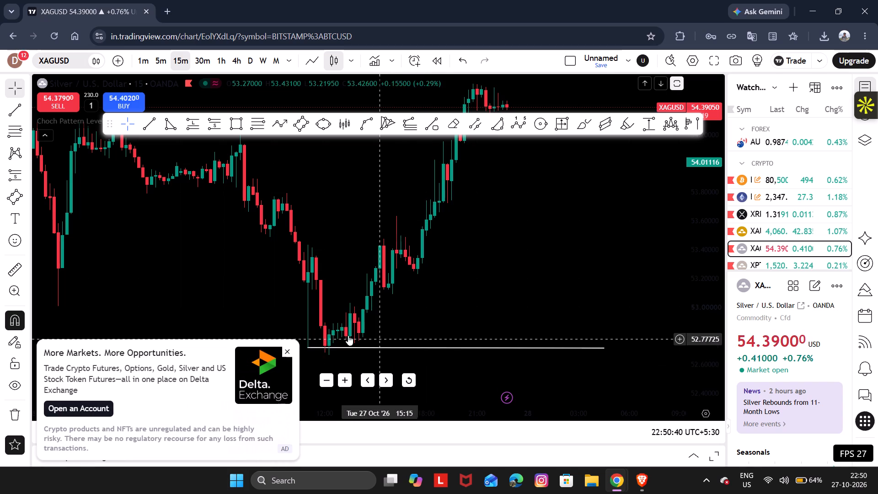
Close the advertisement covering the chart.
{"action": "left_click", "coordinate": [286, 350]}
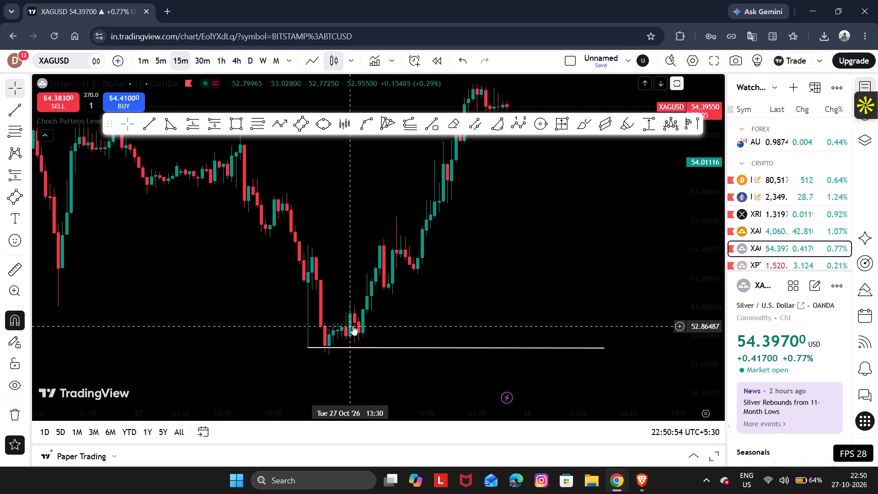
Draw a curve beneath XAGUSD's rise from 27 Oct 11:45 at about 52.851 to 22:00 at about 54.359.
{"action": "left_click_drag", "start_coordinate": [400, 311], "coordinate": [384, 410]}
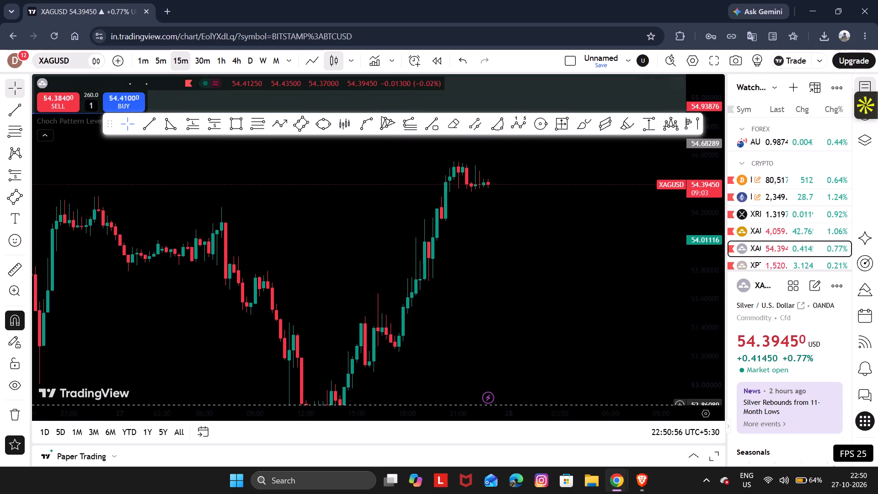
{"action": "left_click_drag", "start_coordinate": [384, 410], "coordinate": [273, 480]}
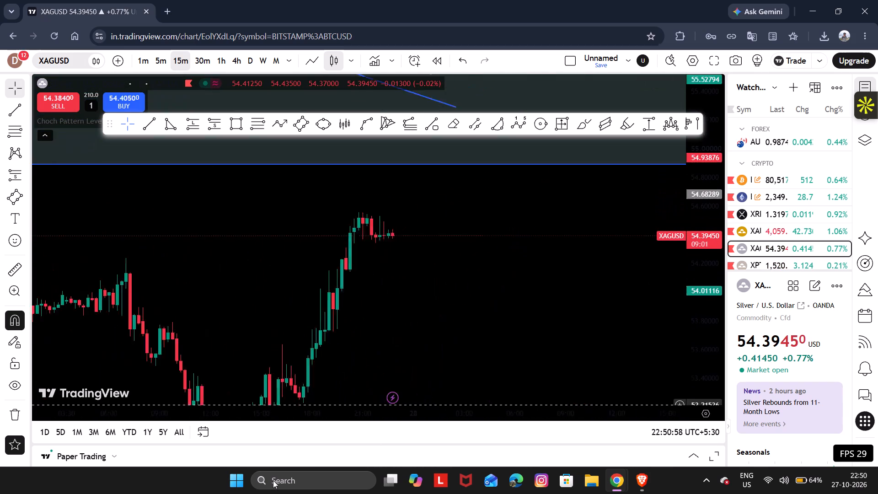
{"action": "left_click_drag", "start_coordinate": [273, 480], "coordinate": [362, 380]}
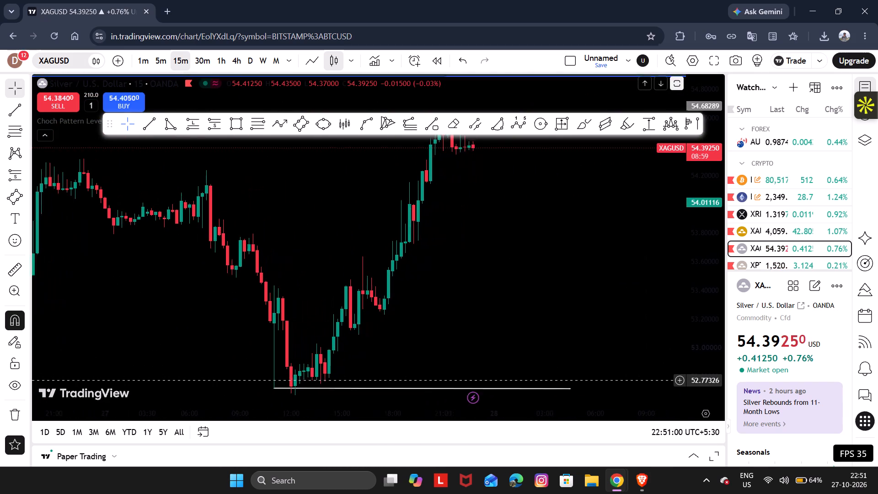
{"action": "left_click_drag", "start_coordinate": [362, 380], "coordinate": [346, 378]}
{"action": "left_click", "coordinate": [362, 127]}
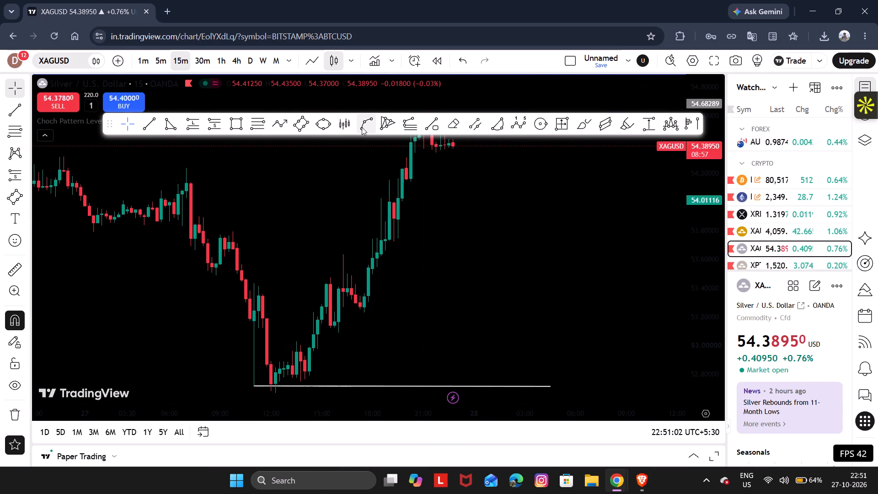
{"action": "left_click_drag", "start_coordinate": [268, 386], "coordinate": [439, 144]}
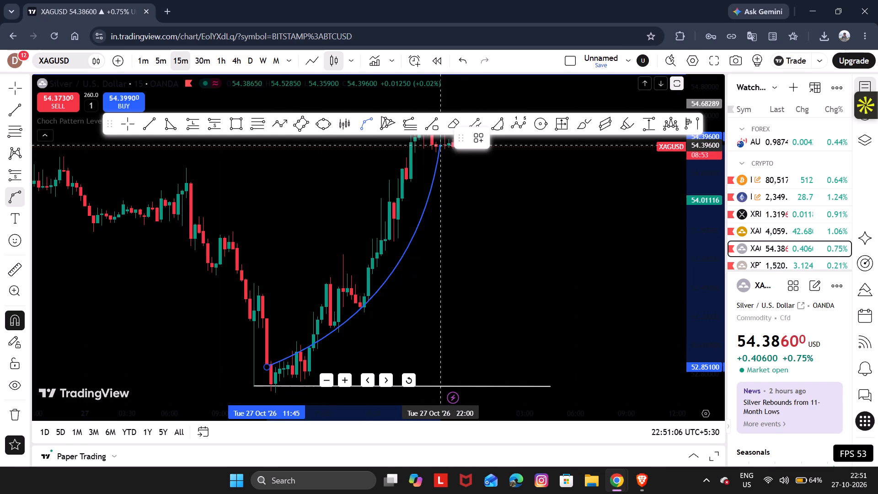
{"action": "left_click_drag", "start_coordinate": [439, 144], "coordinate": [439, 148]}
{"action": "left_click", "coordinate": [439, 148]}
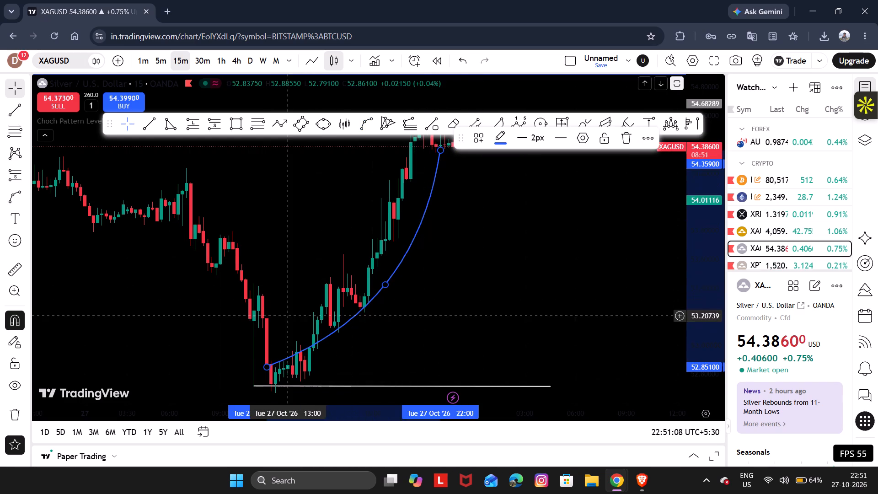
Move the XAGUSD curve's starting point to 27 Oct 12:30 at about 52.747, near the drawn support line.
{"action": "left_click_drag", "start_coordinate": [289, 315], "coordinate": [280, 279]}
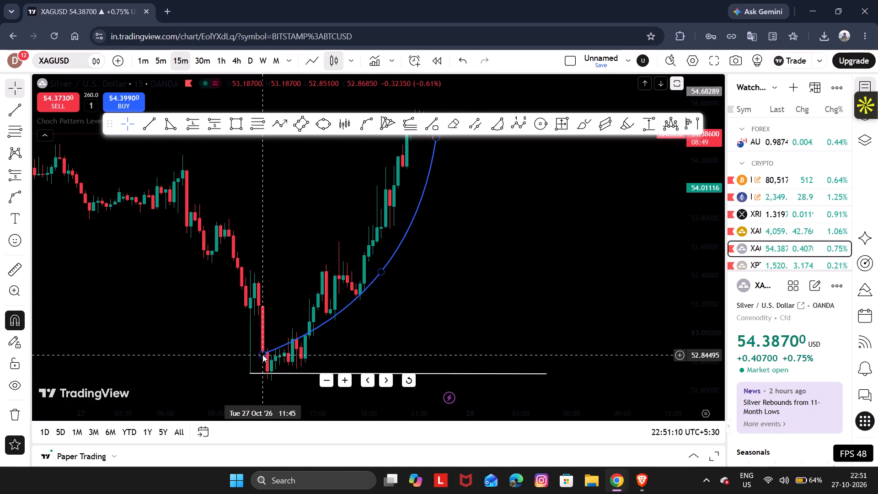
{"action": "left_click_drag", "start_coordinate": [262, 354], "coordinate": [267, 372]}
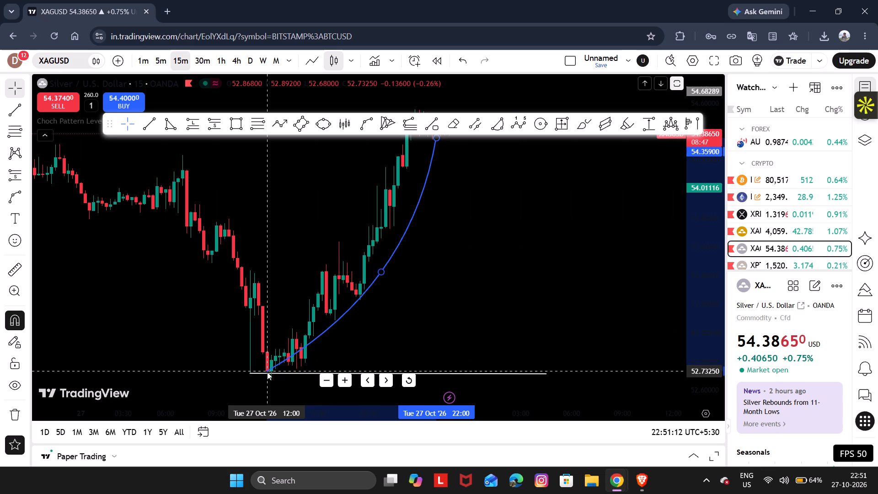
{"action": "left_click_drag", "start_coordinate": [267, 372], "coordinate": [272, 373]}
{"action": "left_click_drag", "start_coordinate": [272, 373], "coordinate": [359, 375]}
{"action": "left_click_drag", "start_coordinate": [359, 375], "coordinate": [314, 385]}
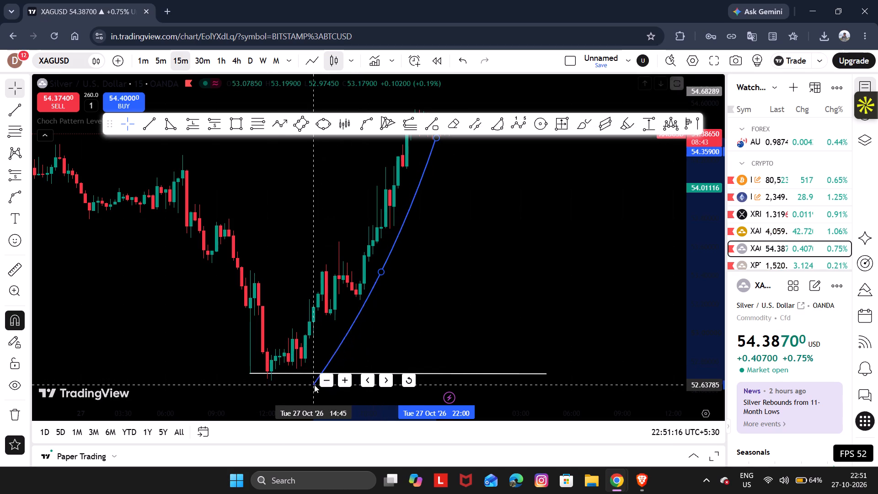
{"action": "left_click_drag", "start_coordinate": [314, 385], "coordinate": [276, 386]}
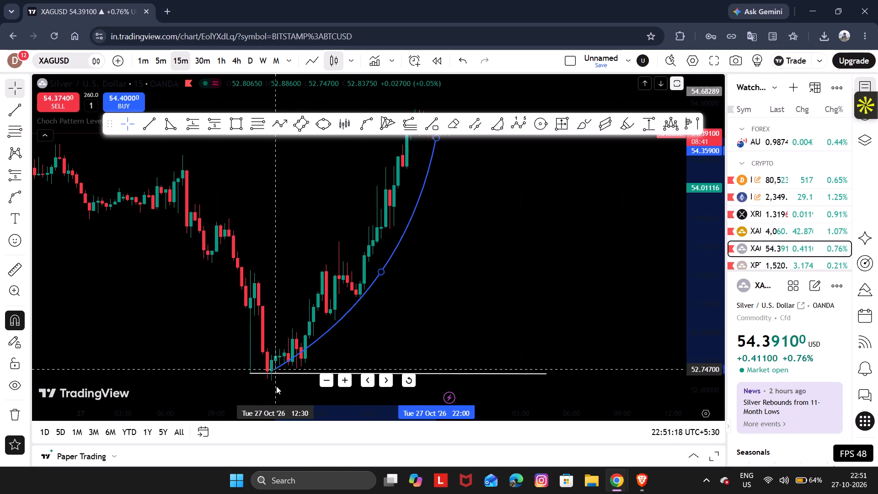
{"action": "left_click_drag", "start_coordinate": [276, 386], "coordinate": [275, 387]}
{"action": "left_click_drag", "start_coordinate": [344, 354], "coordinate": [261, 389]}
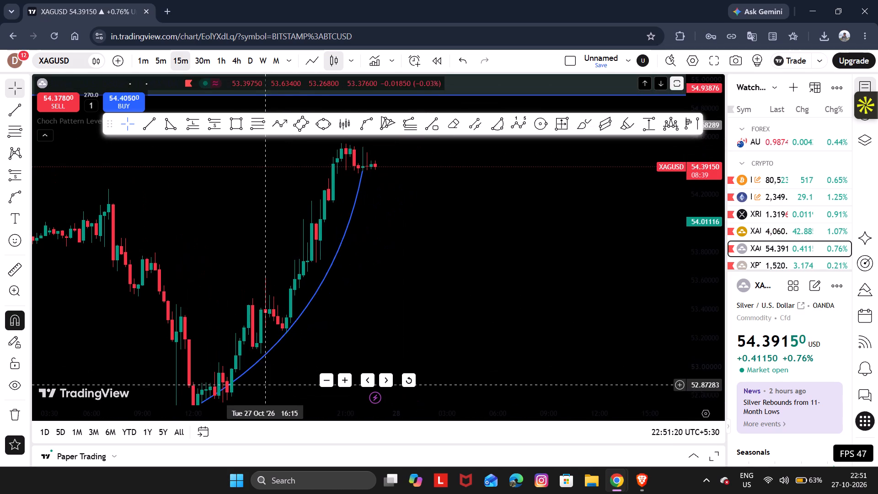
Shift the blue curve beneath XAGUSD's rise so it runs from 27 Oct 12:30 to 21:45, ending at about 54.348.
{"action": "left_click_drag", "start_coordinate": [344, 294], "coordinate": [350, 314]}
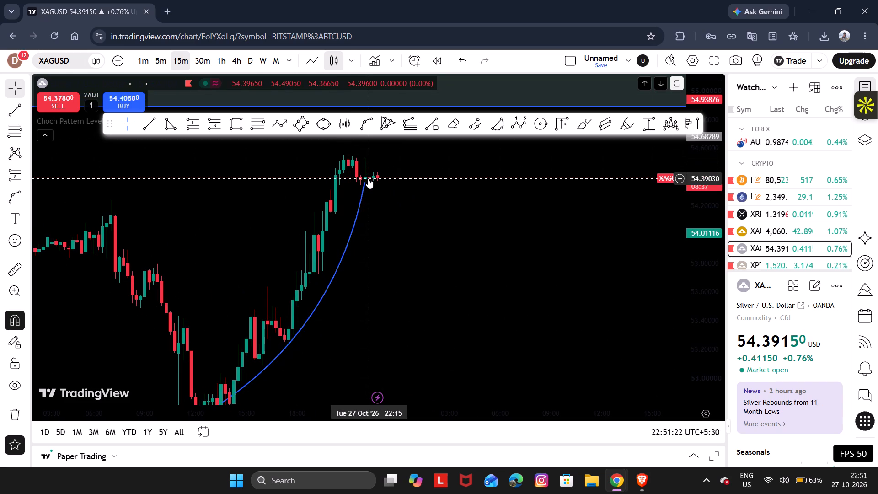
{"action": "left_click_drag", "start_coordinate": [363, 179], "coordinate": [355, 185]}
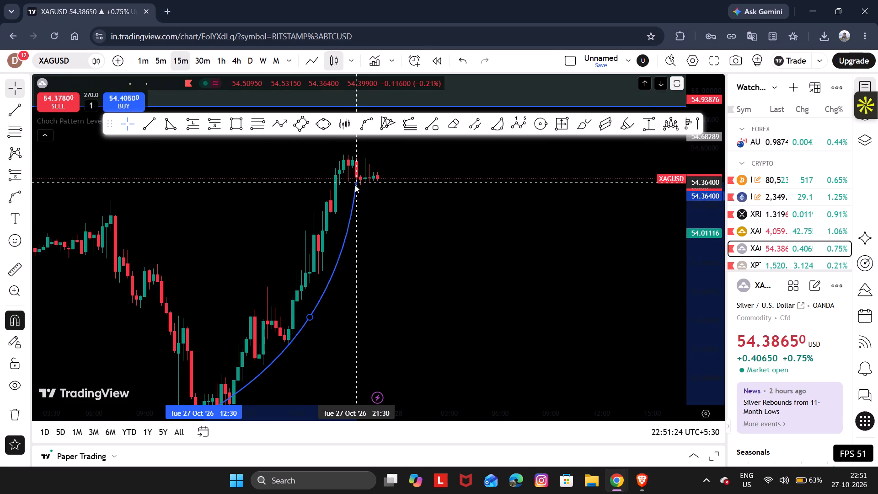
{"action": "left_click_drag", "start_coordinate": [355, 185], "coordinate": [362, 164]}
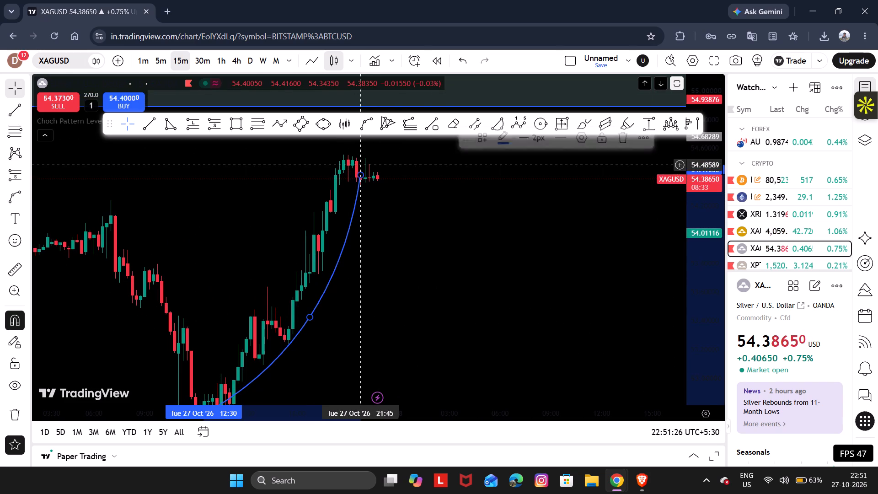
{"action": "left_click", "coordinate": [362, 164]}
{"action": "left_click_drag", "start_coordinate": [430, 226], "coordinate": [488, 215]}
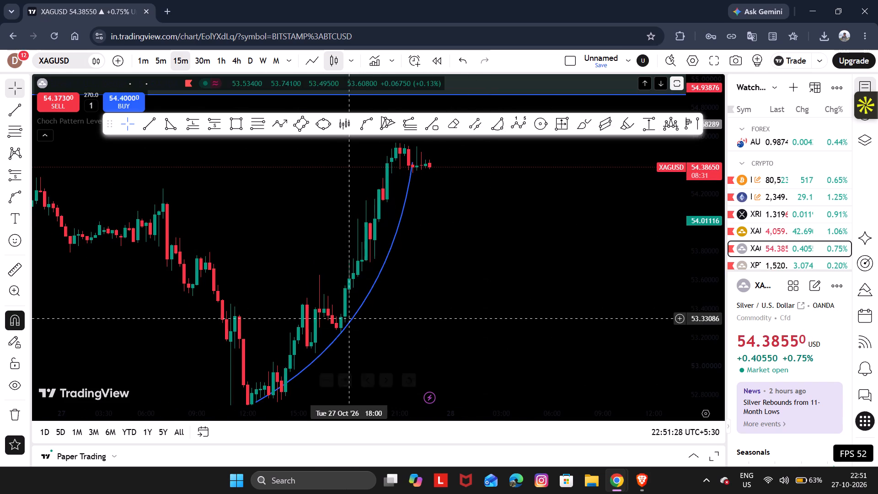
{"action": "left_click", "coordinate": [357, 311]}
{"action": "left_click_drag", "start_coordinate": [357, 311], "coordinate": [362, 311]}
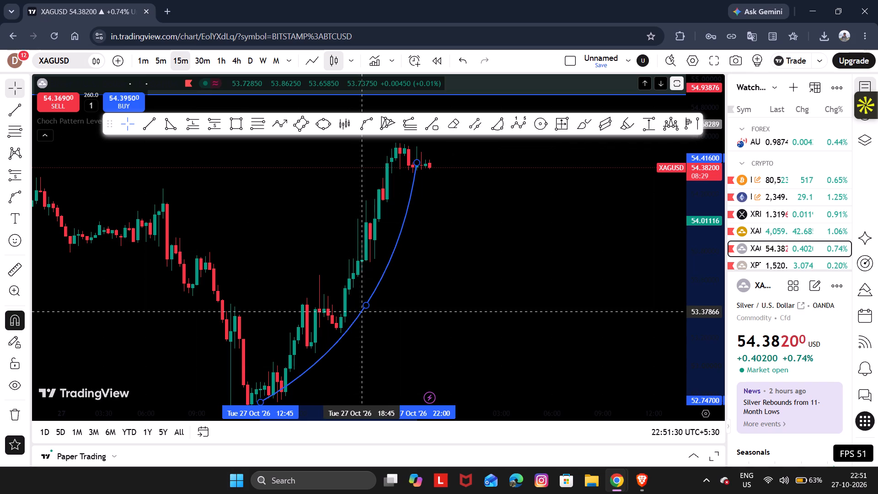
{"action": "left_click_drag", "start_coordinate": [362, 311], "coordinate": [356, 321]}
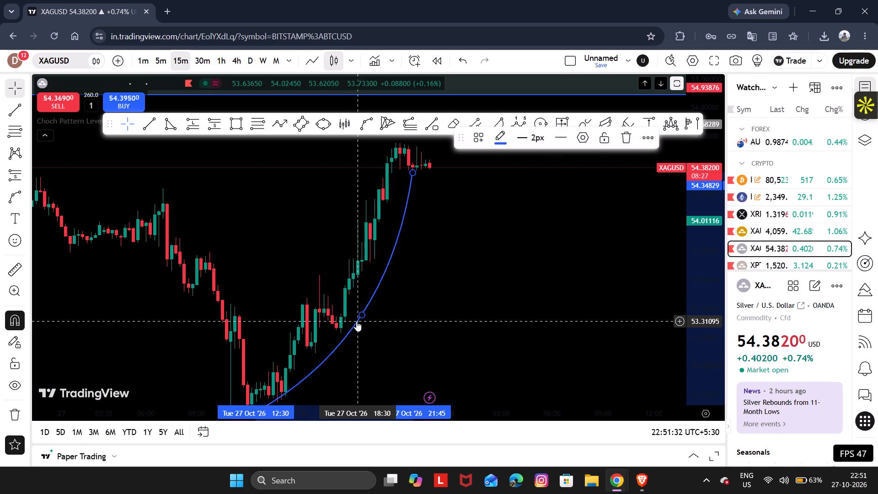
Delete the blue curve drawn beneath XAGUSD's rise.
{"action": "left_click_drag", "start_coordinate": [398, 332], "coordinate": [414, 243]}
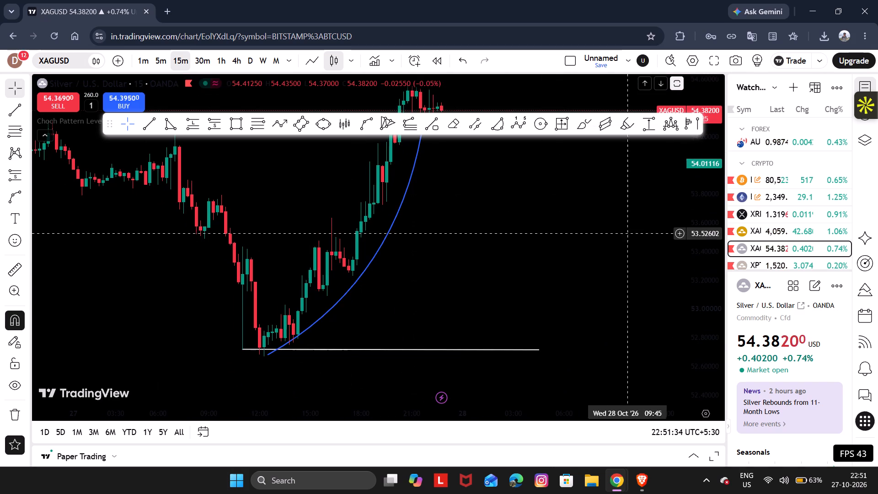
{"action": "left_click_drag", "start_coordinate": [702, 216], "coordinate": [691, 361]}
{"action": "left_click", "coordinate": [370, 249]}
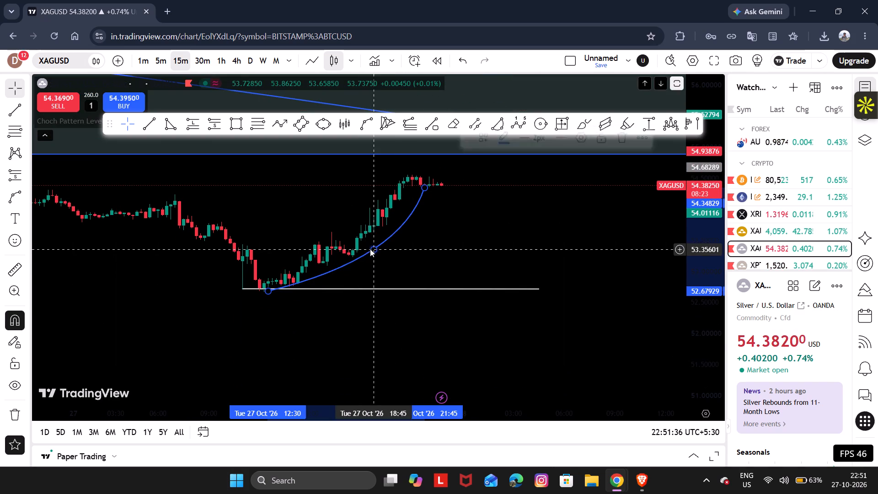
{"action": "left_click", "coordinate": [621, 142]}
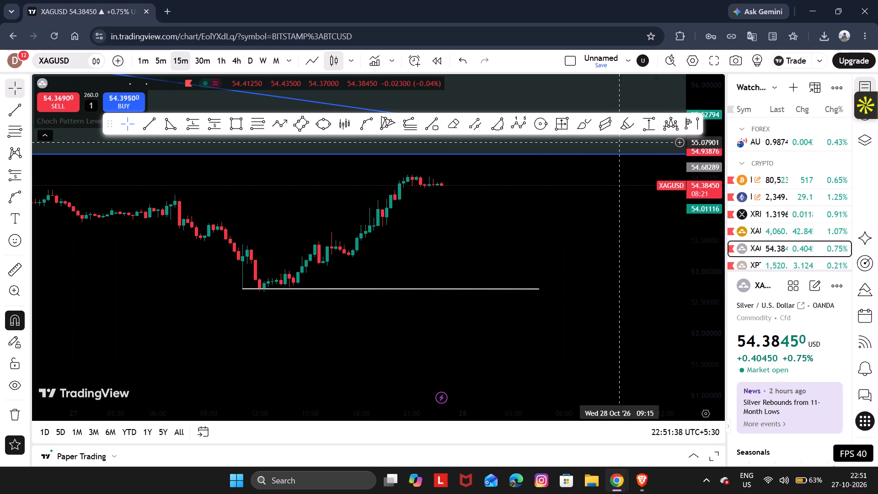
On the XAUUSD chart, shift the short position drawn at 27 Oct 22:15 slightly down to an entry of about 4,059.786.
{"action": "left_click_drag", "start_coordinate": [536, 272], "coordinate": [502, 349]}
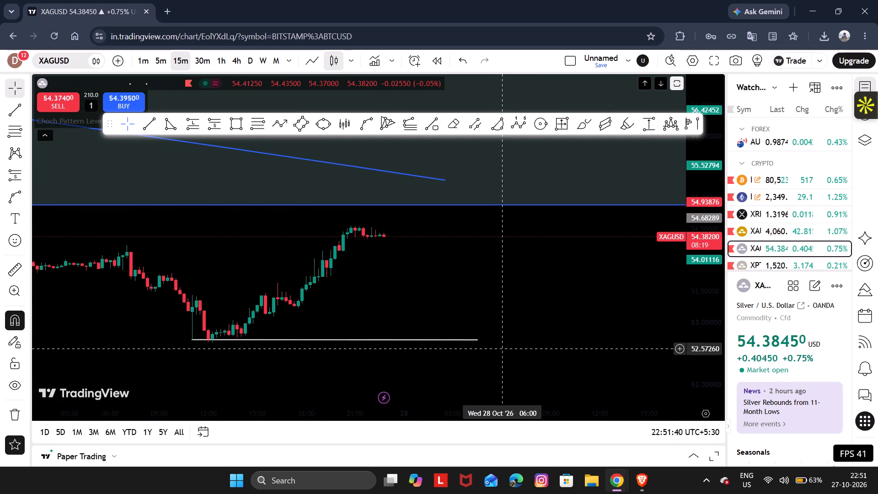
{"action": "left_click", "coordinate": [738, 235]}
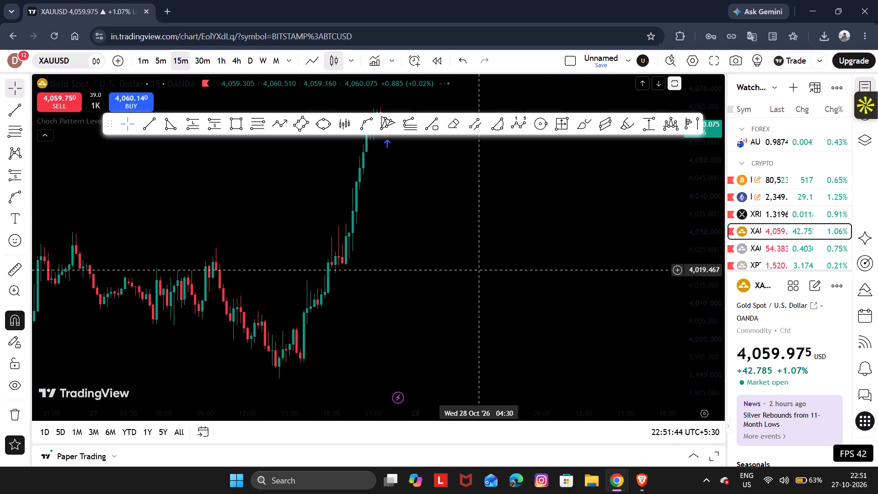
{"action": "left_click_drag", "start_coordinate": [471, 321], "coordinate": [448, 456]}
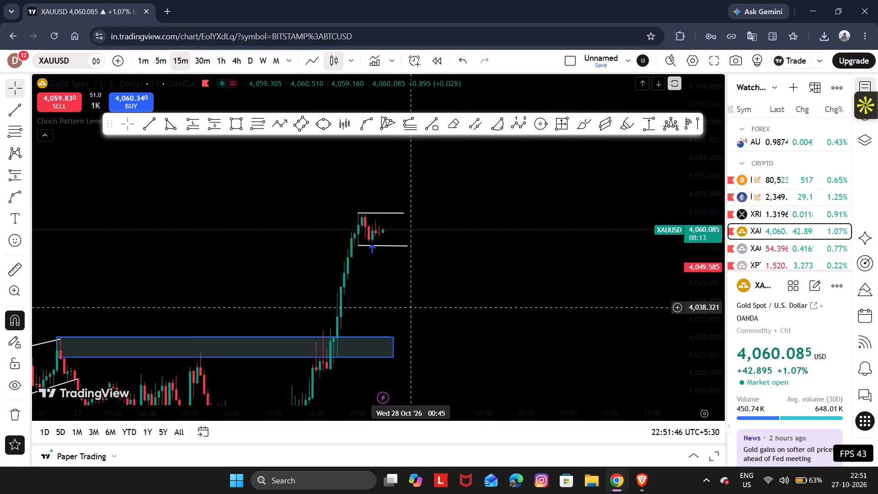
{"action": "scroll", "coordinate": [410, 307], "scroll_direction": "right", "scroll_amount": 1}
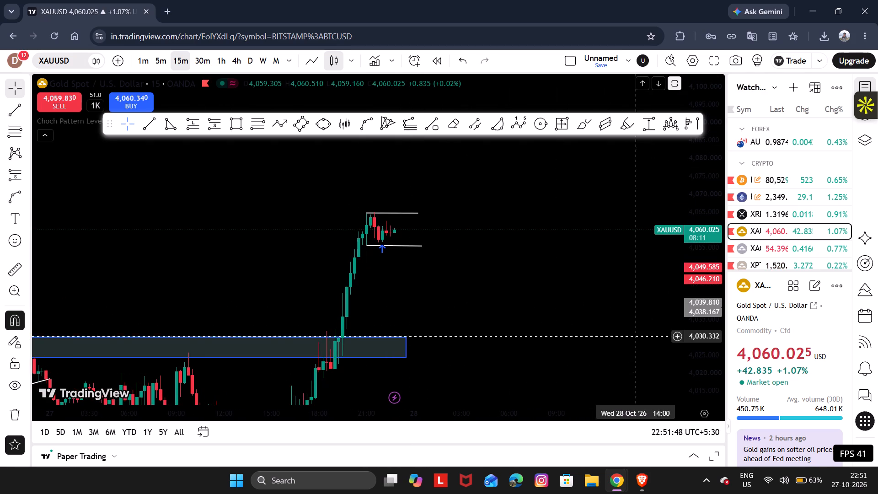
{"action": "left_click_drag", "start_coordinate": [699, 329], "coordinate": [658, 77]}
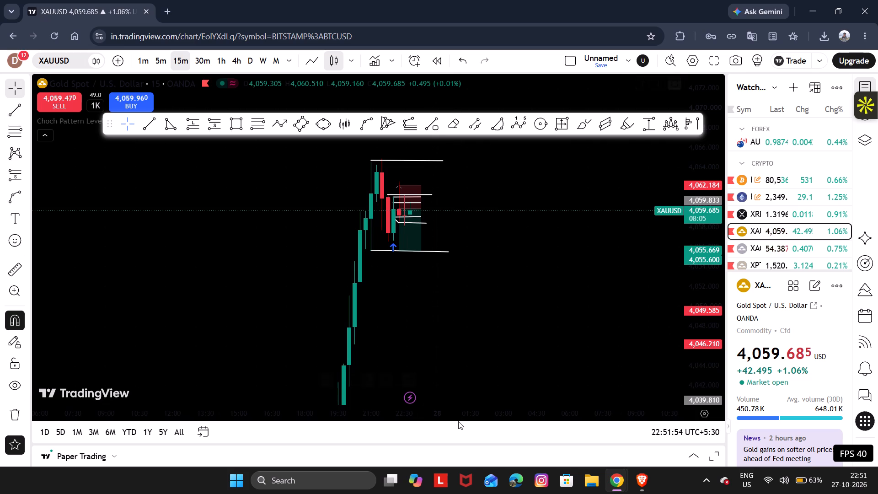
{"action": "left_click_drag", "start_coordinate": [465, 412], "coordinate": [253, 380]}
{"action": "left_click_drag", "start_coordinate": [347, 244], "coordinate": [485, 258]}
{"action": "left_click_drag", "start_coordinate": [716, 306], "coordinate": [650, 69]}
{"action": "left_click_drag", "start_coordinate": [528, 280], "coordinate": [560, 354]}
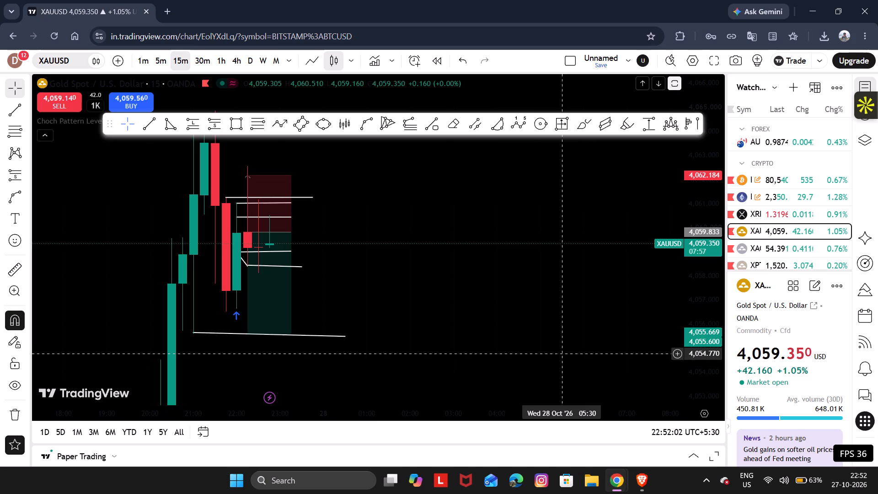
{"action": "left_click_drag", "start_coordinate": [255, 183], "coordinate": [260, 183]}
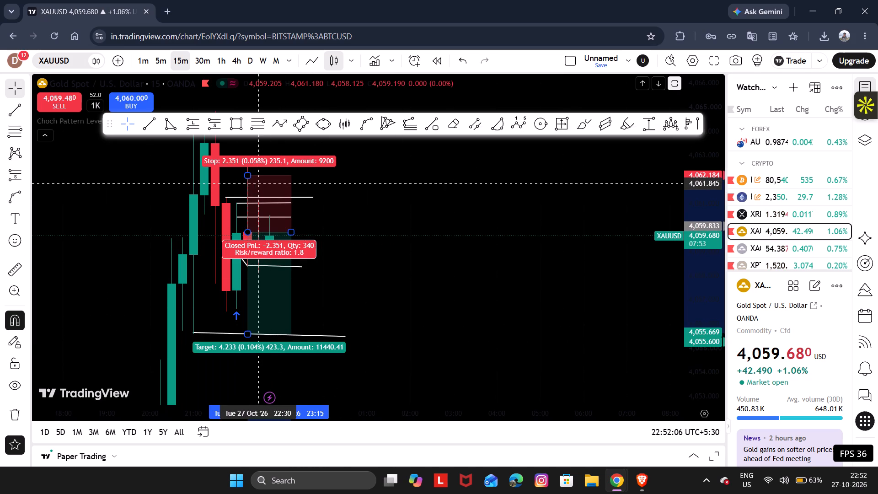
{"action": "left_click_drag", "start_coordinate": [260, 183], "coordinate": [261, 184]}
{"action": "left_click", "coordinate": [436, 296]}
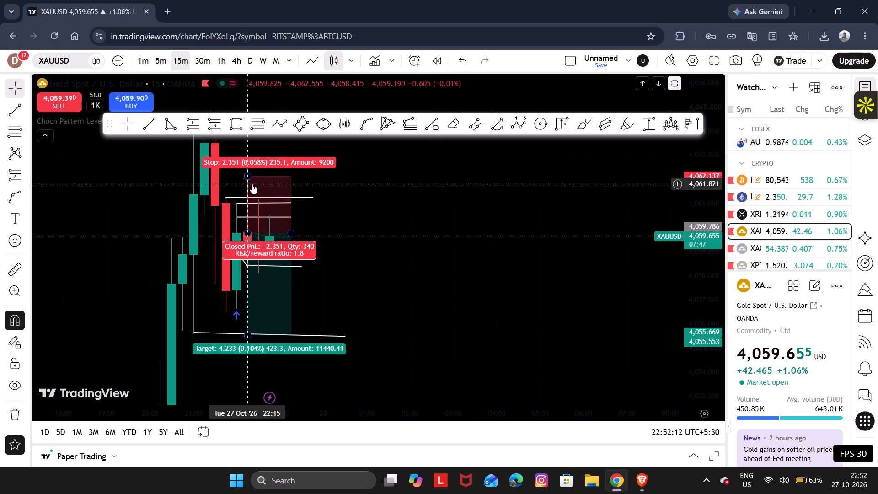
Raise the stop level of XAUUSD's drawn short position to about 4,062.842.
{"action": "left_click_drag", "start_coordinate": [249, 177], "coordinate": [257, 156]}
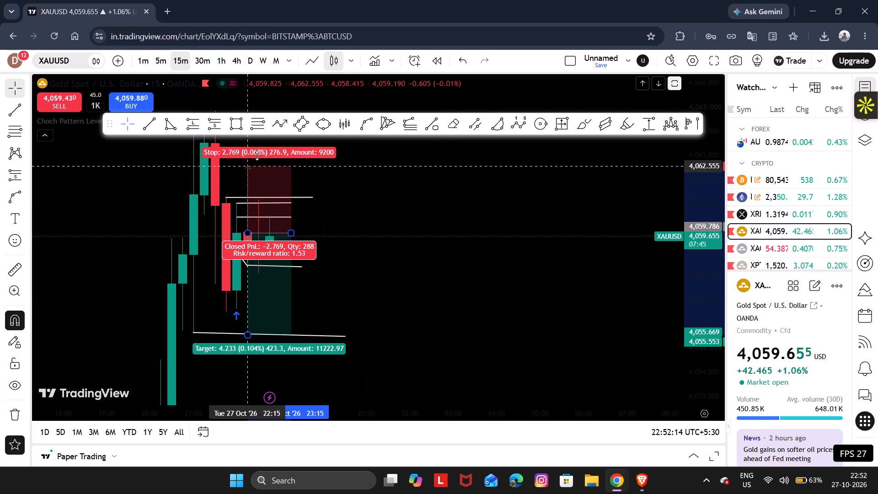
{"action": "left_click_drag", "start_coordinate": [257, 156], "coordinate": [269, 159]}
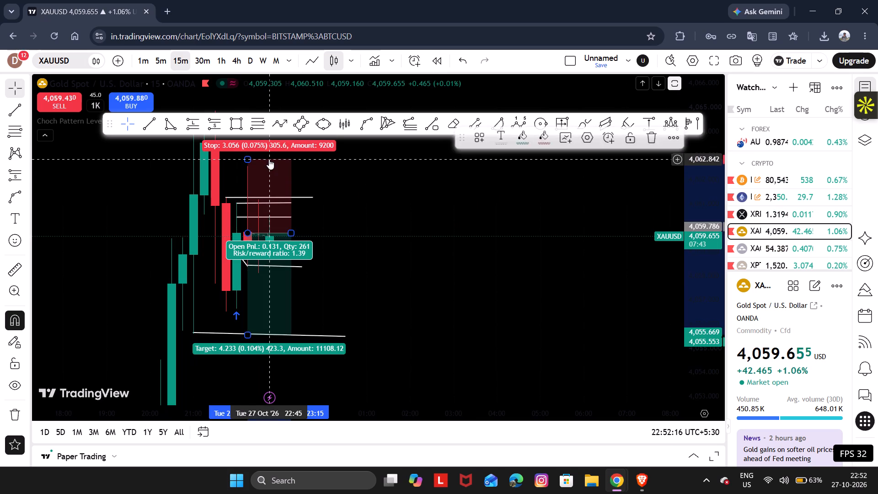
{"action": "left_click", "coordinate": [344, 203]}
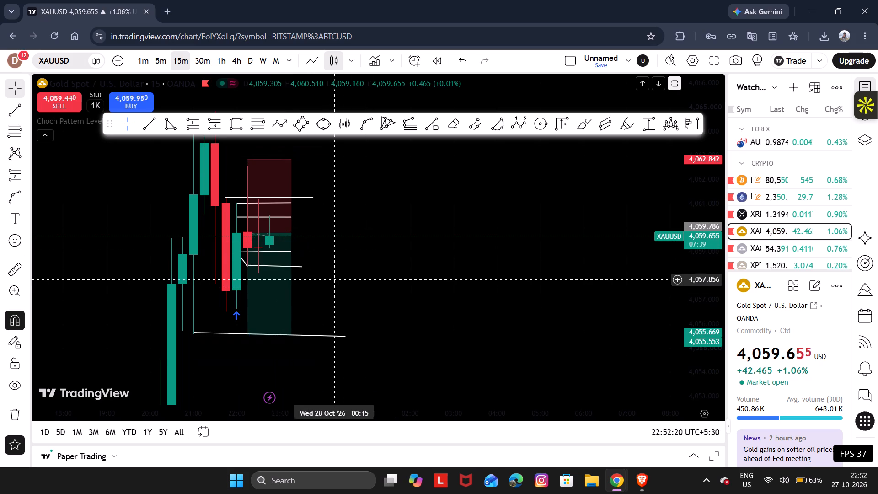
Set the stop of XAUUSD's drawn short position to 4,062.555, at the high of the 27 Oct 22:15 candle.
{"action": "left_click_drag", "start_coordinate": [361, 419], "coordinate": [163, 425]}
{"action": "left_click_drag", "start_coordinate": [154, 291], "coordinate": [436, 315]}
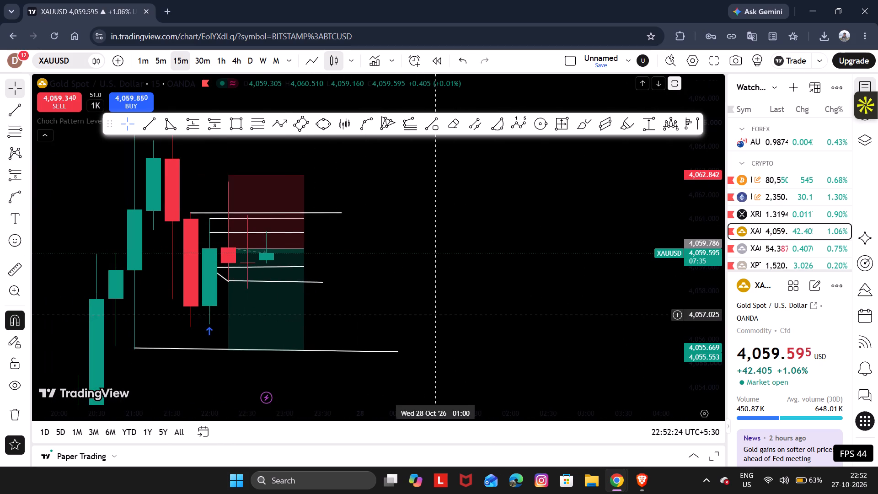
{"action": "left_click_drag", "start_coordinate": [229, 171], "coordinate": [228, 173]}
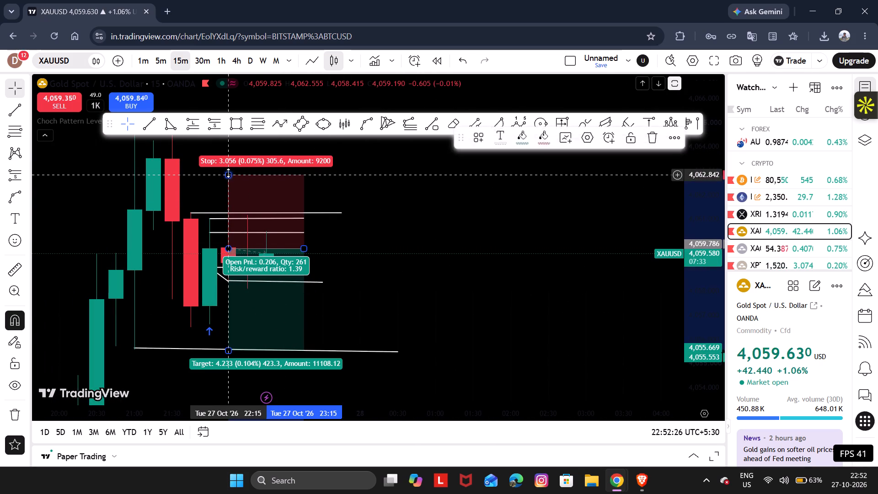
{"action": "left_click_drag", "start_coordinate": [228, 173], "coordinate": [225, 183]}
{"action": "left_click", "coordinate": [335, 200]}
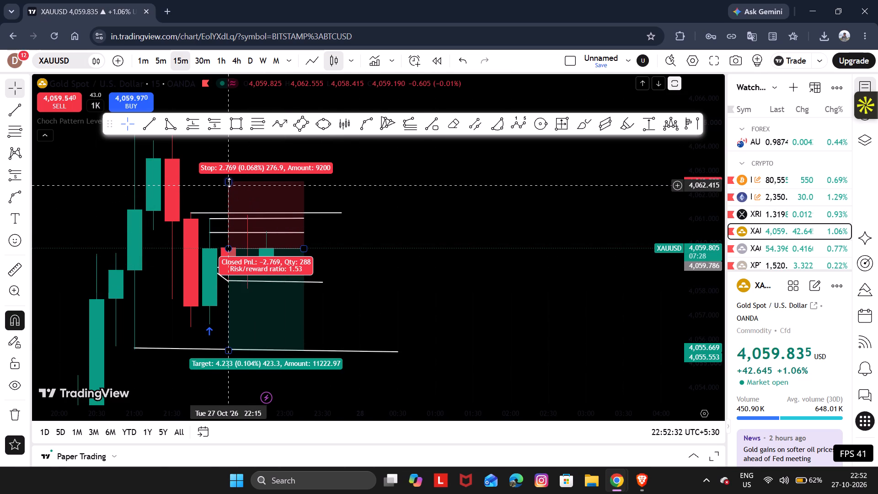
{"action": "left_click_drag", "start_coordinate": [229, 181], "coordinate": [233, 171]}
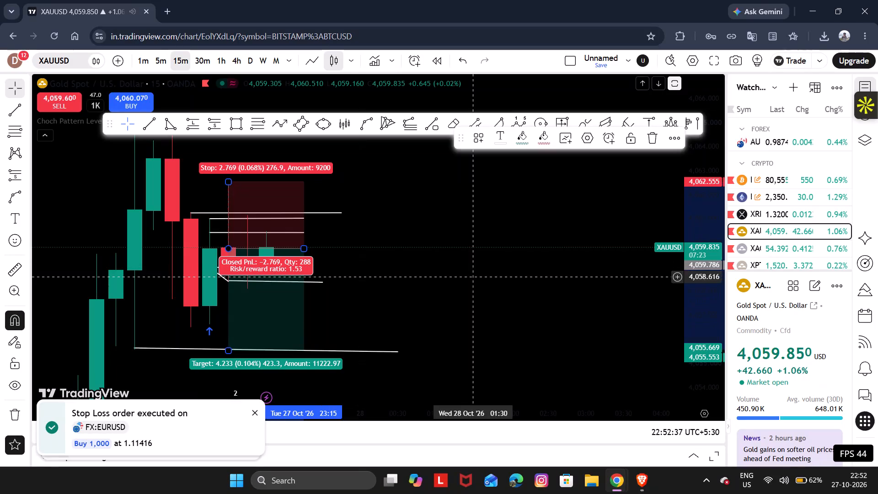
Open the EURUSD chart and examine the paper trade markers and drawn short position around 27 Oct 22:45.
{"action": "scroll", "coordinate": [740, 197], "scroll_direction": "up", "scroll_amount": 2}
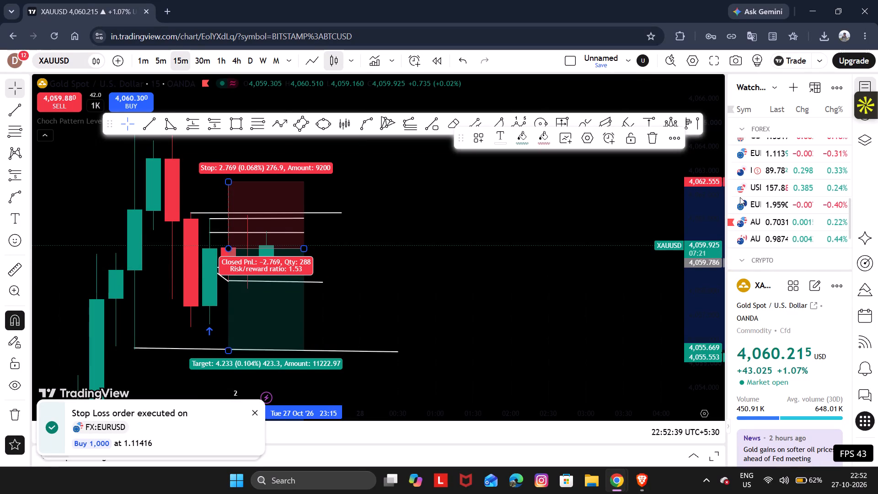
{"action": "scroll", "coordinate": [740, 197], "scroll_direction": "up", "scroll_amount": 2}
{"action": "left_click", "coordinate": [764, 177]}
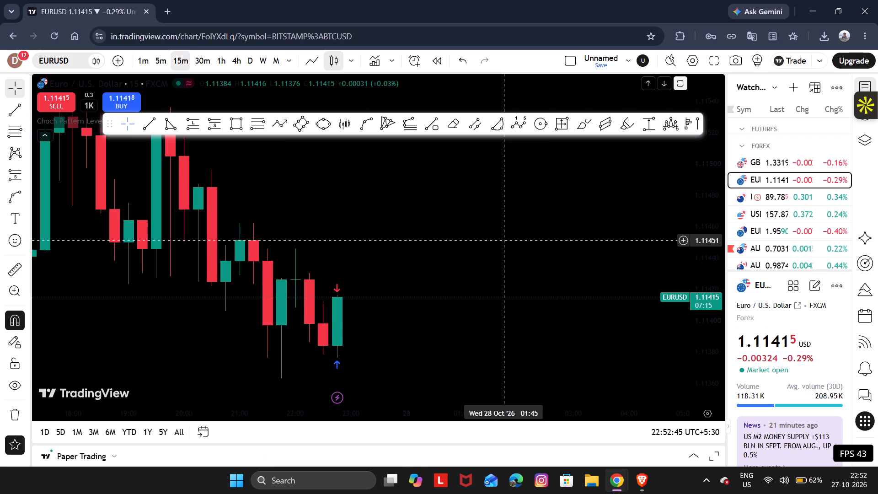
{"action": "left_click_drag", "start_coordinate": [452, 267], "coordinate": [506, 230]}
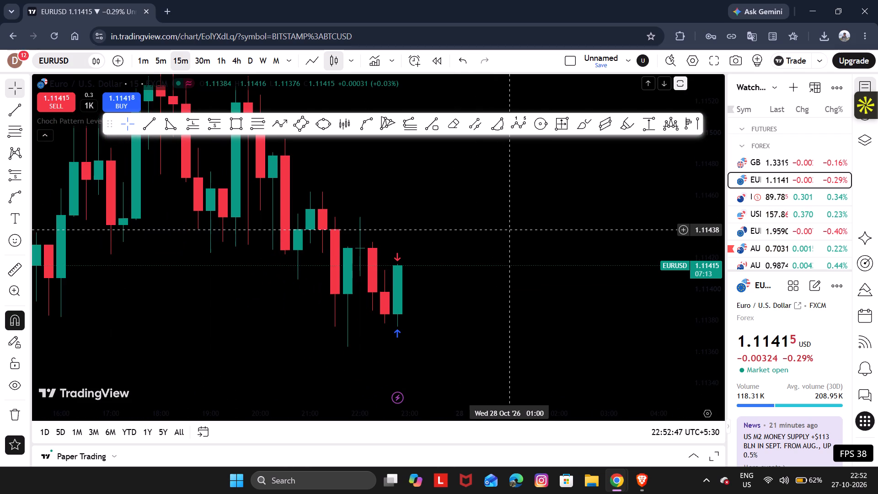
{"action": "scroll", "coordinate": [503, 312], "scroll_direction": "right", "scroll_amount": 1}
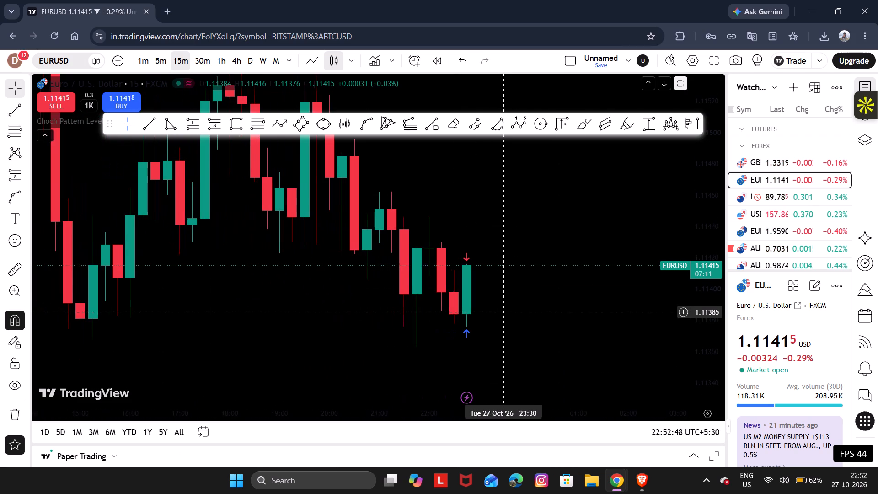
{"action": "left_click_drag", "start_coordinate": [713, 221], "coordinate": [705, 265]}
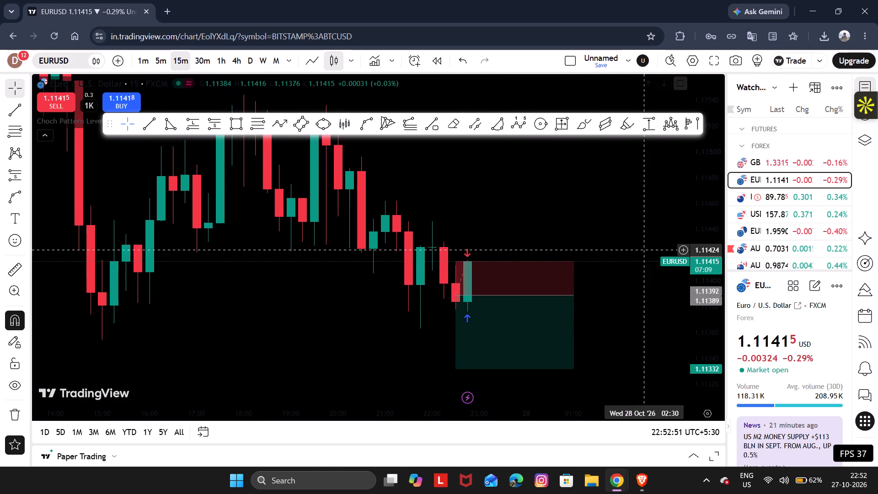
{"action": "left_click", "coordinate": [559, 334]}
{"action": "left_click", "coordinate": [658, 253]}
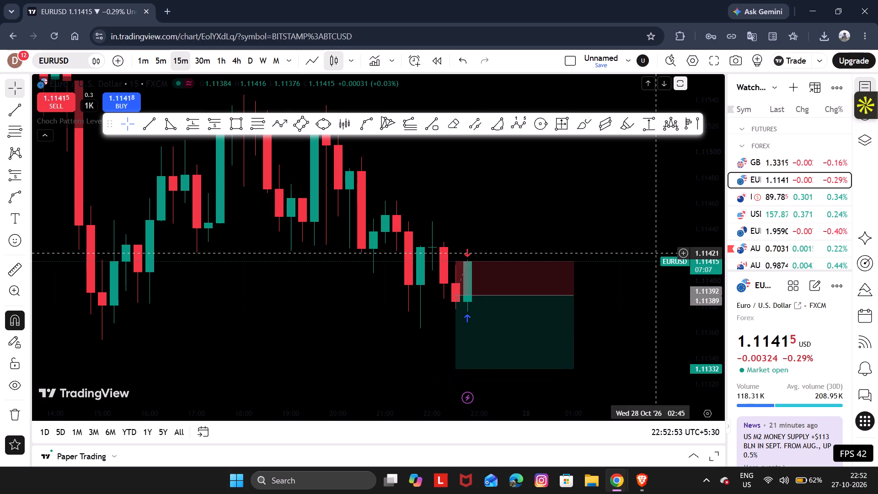
Open the NZDJPY chart and examine the 1,000-unit paper short against its drawn short position and recent candles.
{"action": "left_click", "coordinate": [763, 199]}
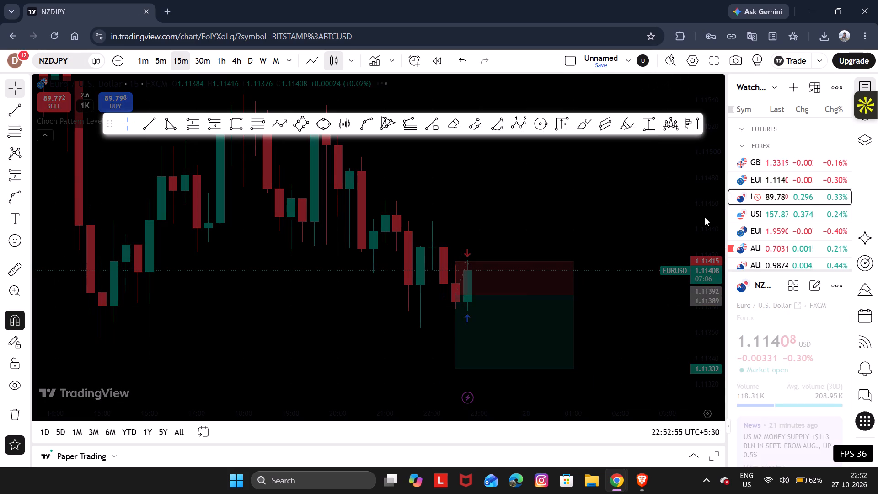
{"action": "left_click_drag", "start_coordinate": [535, 223], "coordinate": [516, 223]}
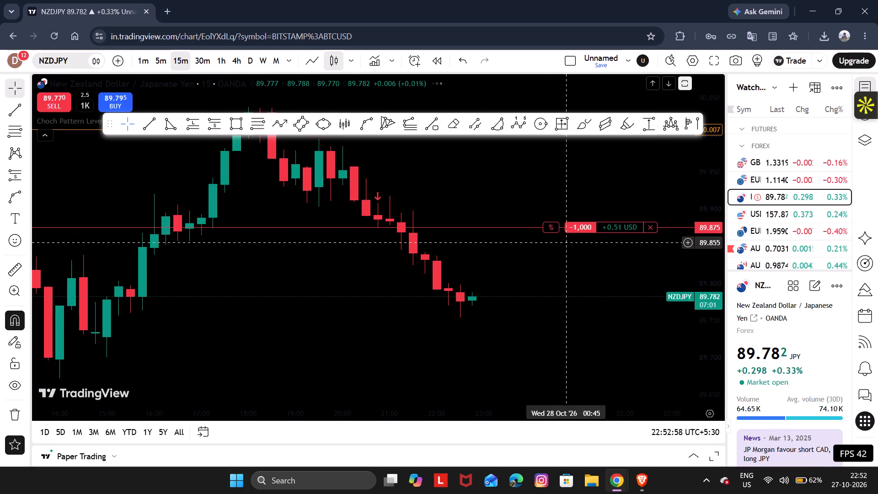
{"action": "left_click_drag", "start_coordinate": [532, 270], "coordinate": [450, 313]}
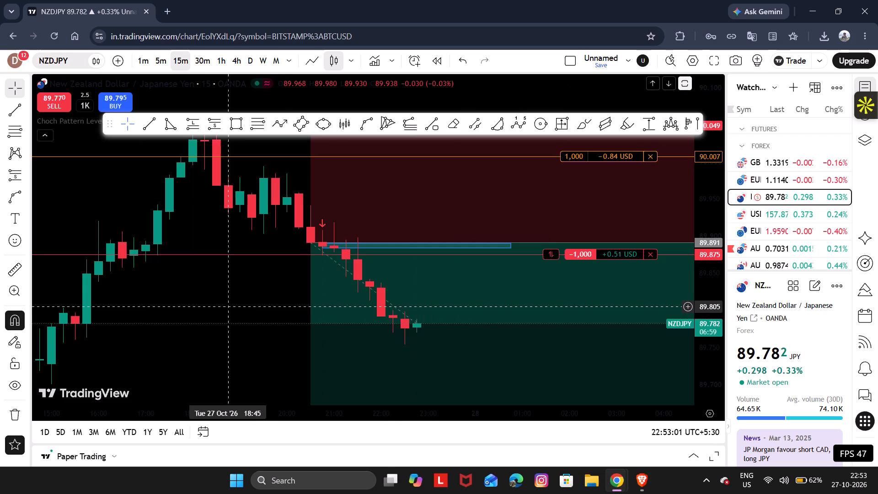
{"action": "left_click_drag", "start_coordinate": [229, 306], "coordinate": [102, 312]}
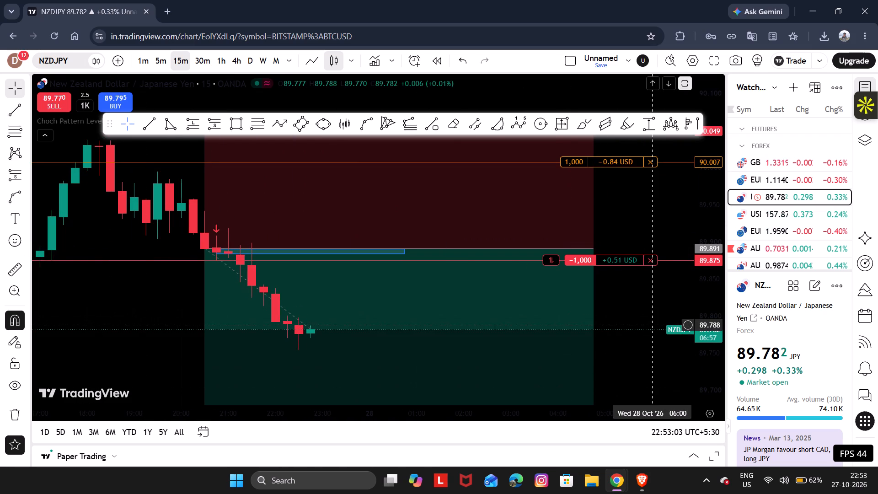
{"action": "scroll", "coordinate": [648, 324], "scroll_direction": "down", "scroll_amount": 1}
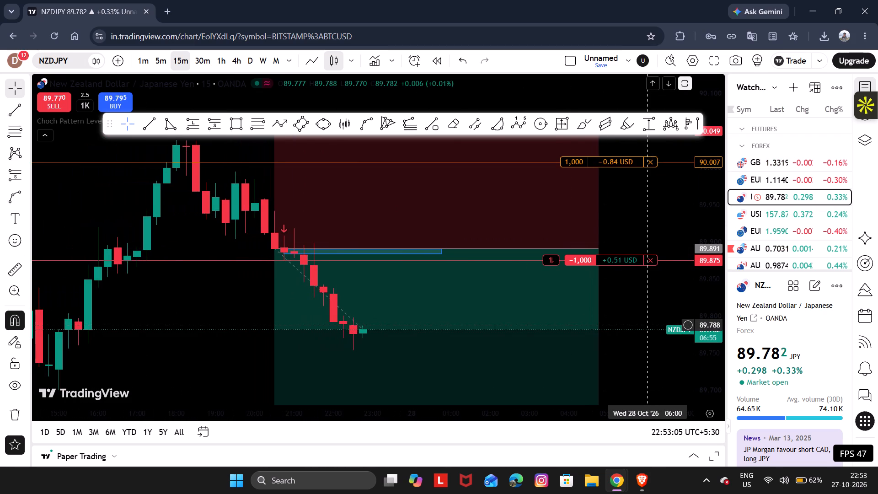
Open the BTCUSD chart and examine the recent 15-minute candles against the marked upper and lower price zones.
{"action": "left_click_drag", "start_coordinate": [714, 172], "coordinate": [720, 293]}
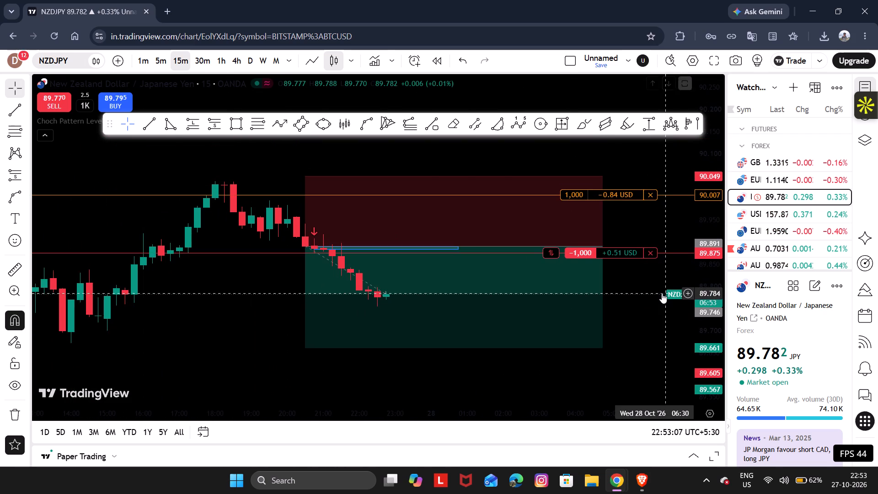
{"action": "scroll", "coordinate": [730, 262], "scroll_direction": "down", "scroll_amount": 3}
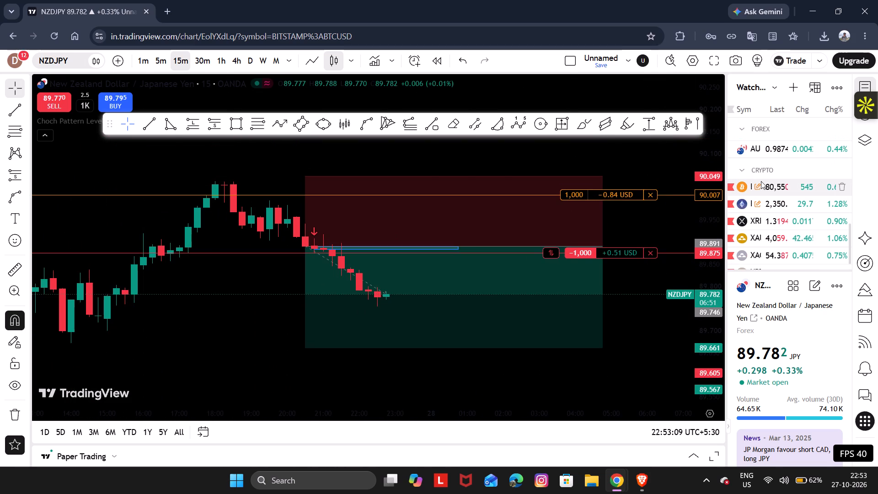
{"action": "left_click", "coordinate": [777, 181]}
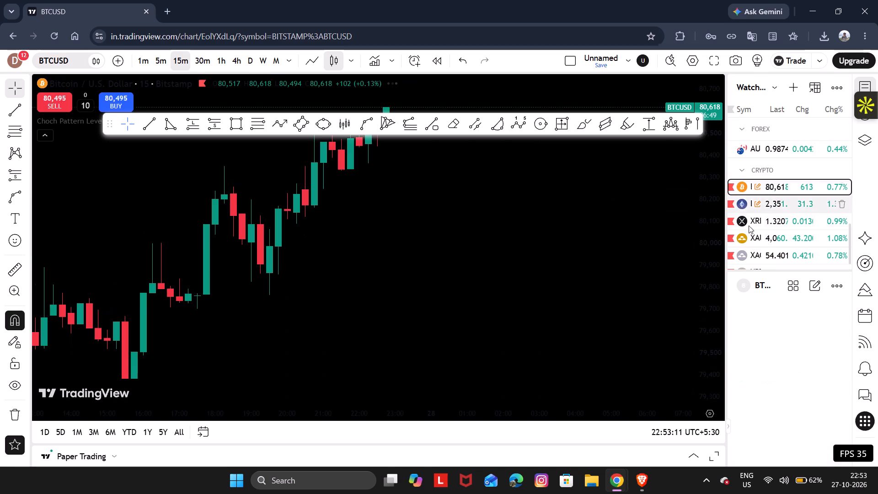
{"action": "left_click_drag", "start_coordinate": [626, 243], "coordinate": [580, 399]}
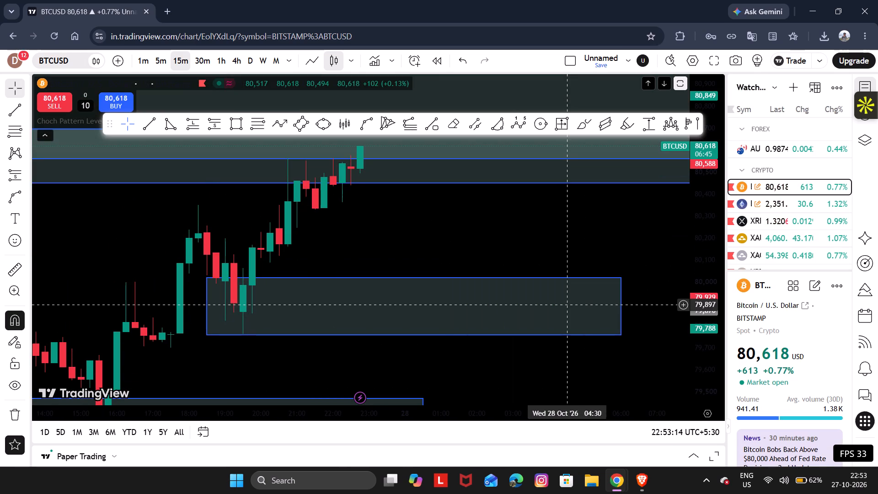
{"action": "left_click_drag", "start_coordinate": [457, 238], "coordinate": [466, 305]}
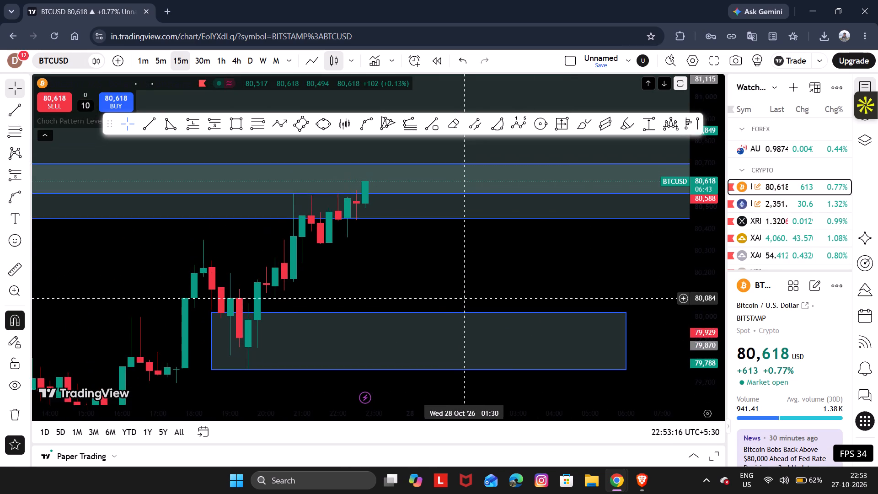
{"action": "left_click_drag", "start_coordinate": [466, 305], "coordinate": [437, 346]}
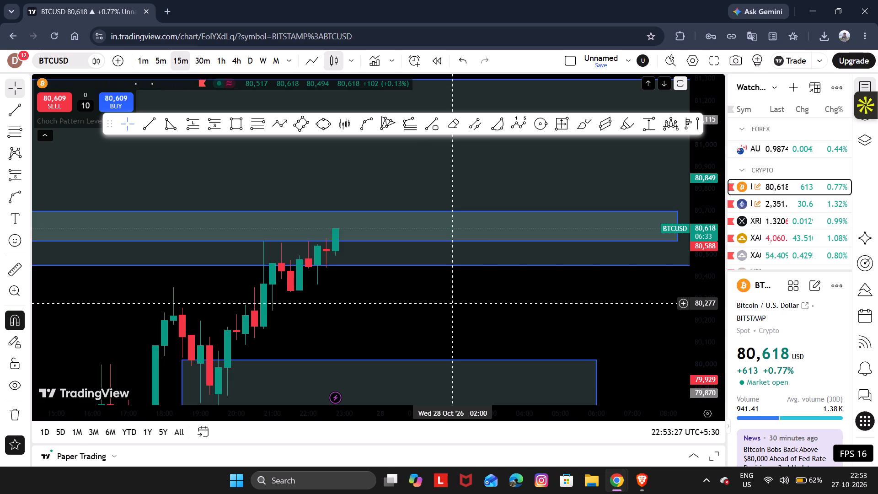
{"action": "left_click_drag", "start_coordinate": [394, 306], "coordinate": [452, 236]}
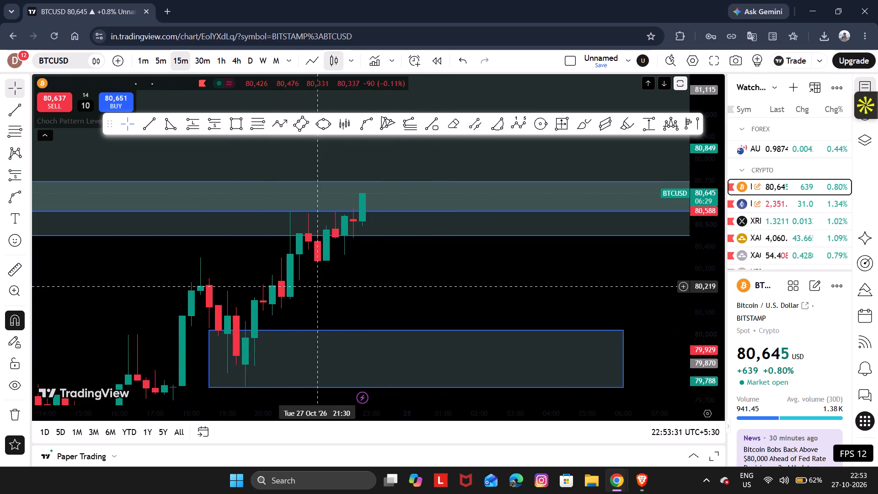
Draw a rising trendline beneath BTCUSD's lows from 27 Oct 19:00 at 79,823 to about 23:30 near 80,560.
{"action": "left_click", "coordinate": [151, 121]}
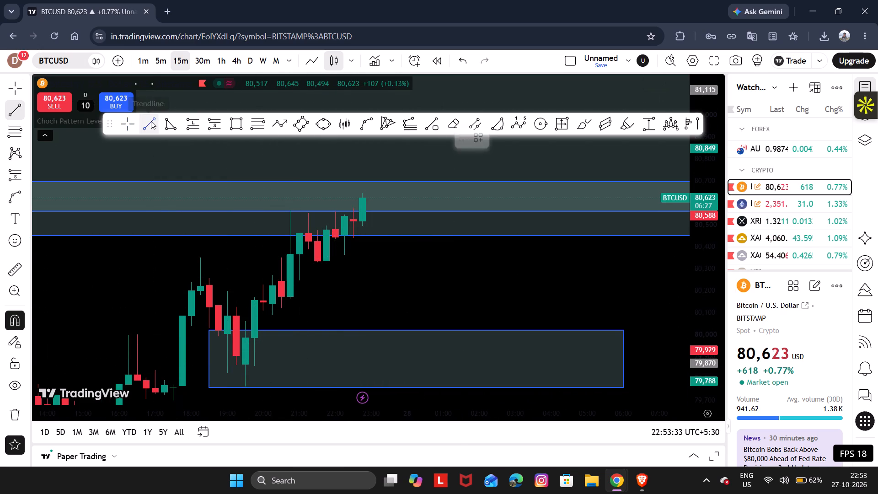
{"action": "left_click", "coordinate": [227, 374]}
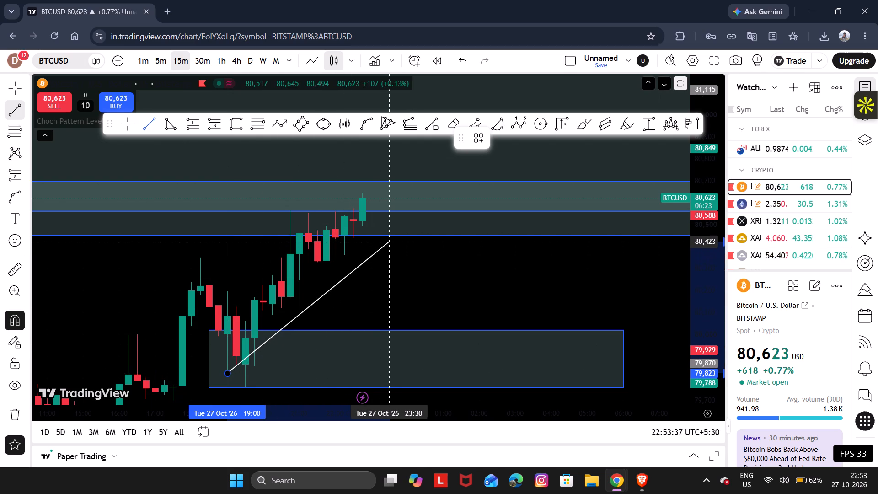
{"action": "left_click", "coordinate": [393, 212]}
{"action": "left_click_drag", "start_coordinate": [395, 260], "coordinate": [438, 296]}
{"action": "left_click", "coordinate": [706, 307]}
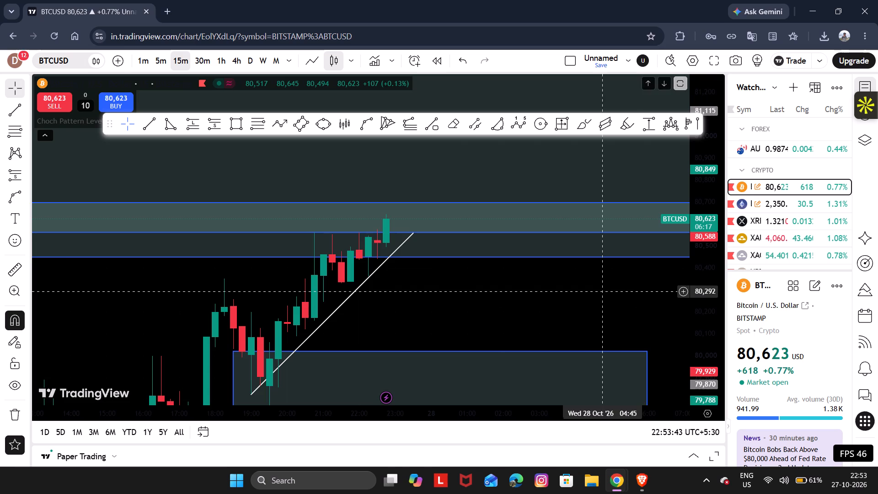
Draw a rising trendline above BTCUSD's candles from 27 Oct 18:00 at 80,200 to 22:15 at about 80,779.
{"action": "left_click_drag", "start_coordinate": [605, 291], "coordinate": [658, 253]}
{"action": "left_click_drag", "start_coordinate": [557, 260], "coordinate": [539, 259]}
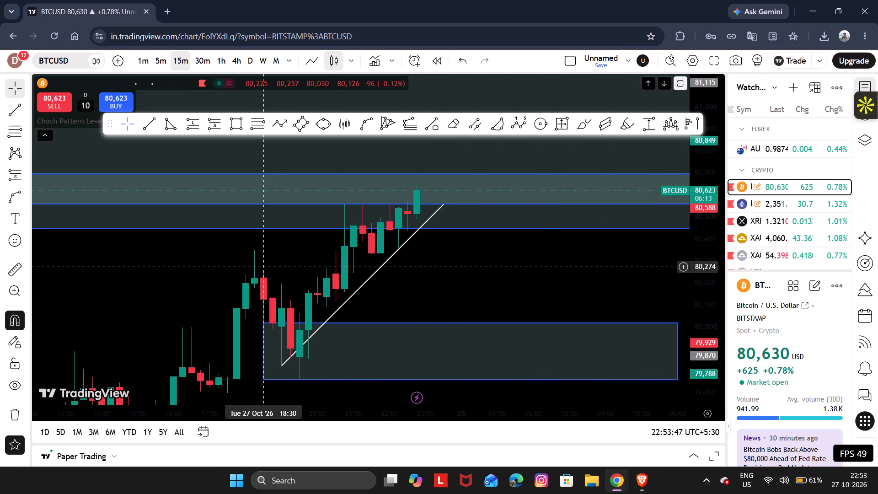
{"action": "left_click", "coordinate": [137, 122]}
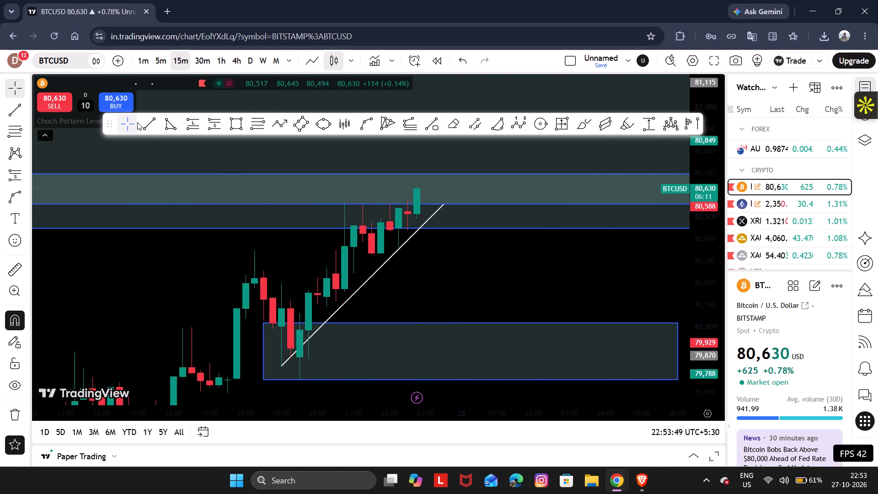
{"action": "left_click", "coordinate": [151, 127]}
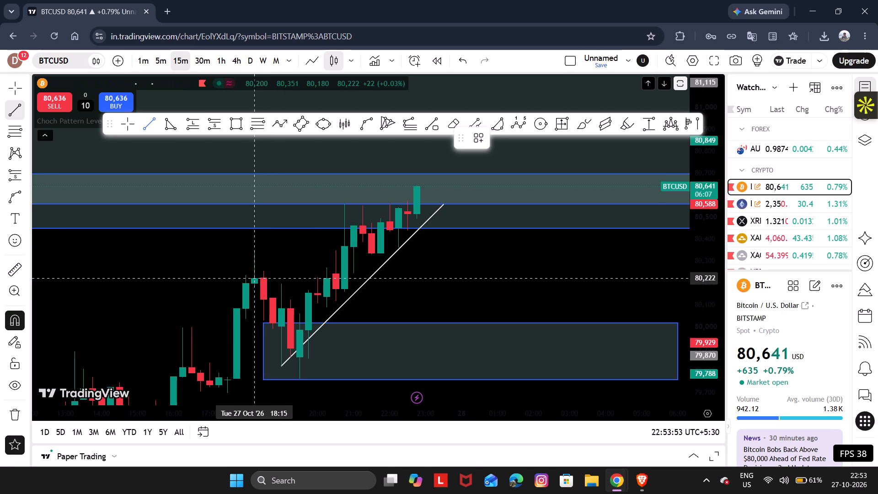
{"action": "left_click_drag", "start_coordinate": [246, 282], "coordinate": [399, 163]}
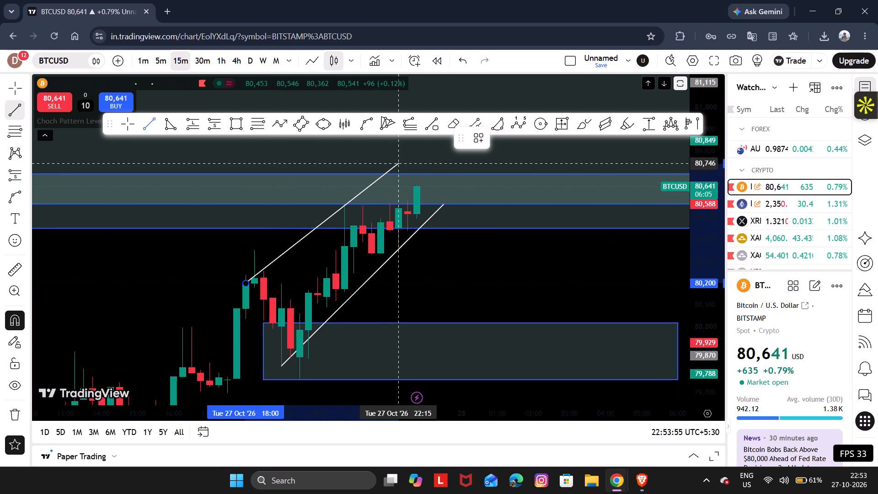
{"action": "left_click_drag", "start_coordinate": [399, 163], "coordinate": [402, 156]}
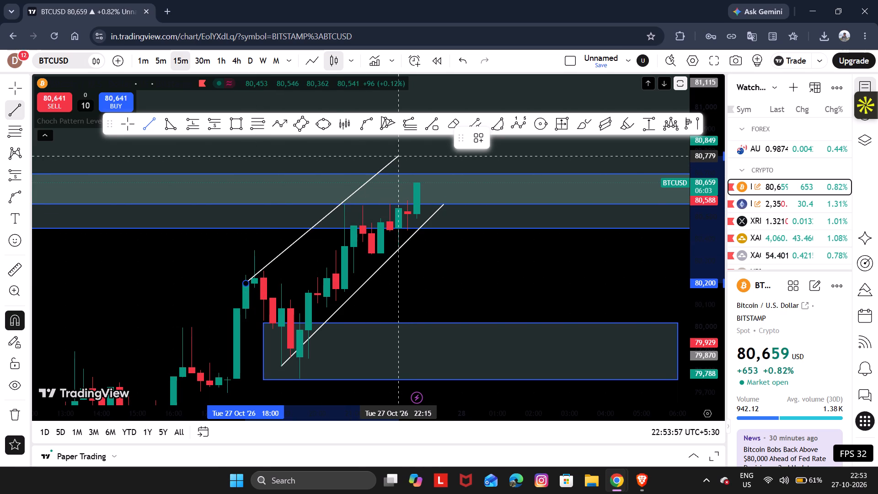
{"action": "left_click_drag", "start_coordinate": [402, 156], "coordinate": [401, 157]}
{"action": "left_click", "coordinate": [401, 157]}
Examine BTCUSD's latest candles between the two rising trendlines and against the marked zones.
{"action": "left_click_drag", "start_coordinate": [453, 253], "coordinate": [467, 290]}
{"action": "left_click_drag", "start_coordinate": [703, 333], "coordinate": [694, 225]}
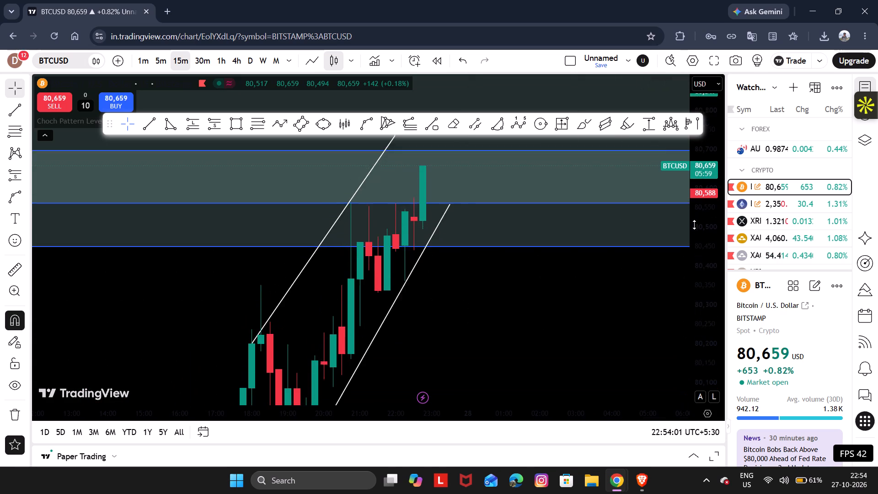
{"action": "left_click_drag", "start_coordinate": [694, 225], "coordinate": [686, 348]}
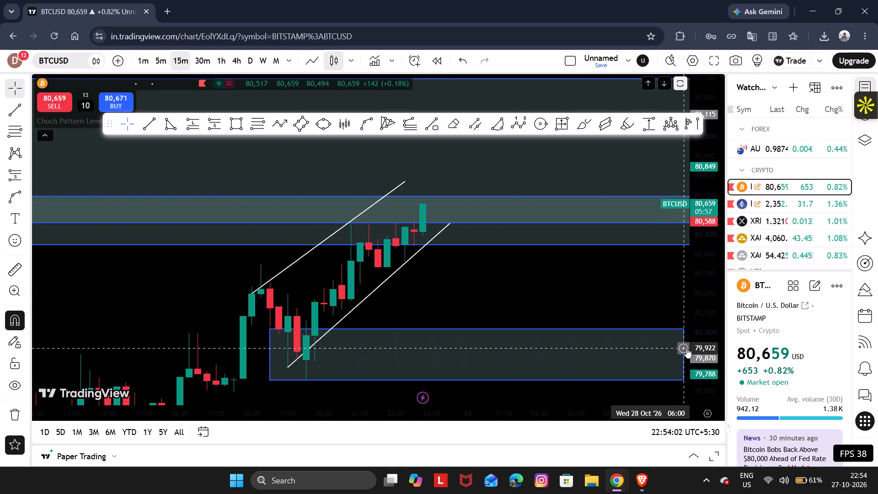
{"action": "left_click_drag", "start_coordinate": [609, 295], "coordinate": [553, 275]}
{"action": "left_click_drag", "start_coordinate": [553, 275], "coordinate": [569, 264]}
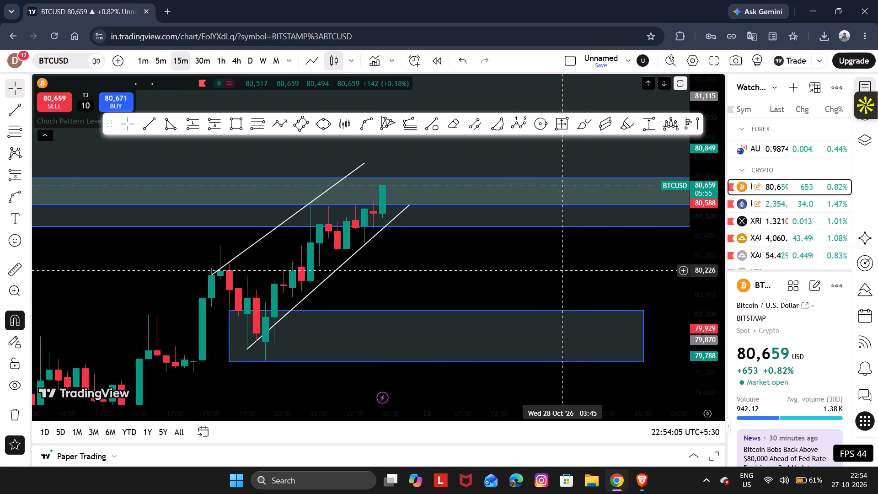
{"action": "left_click_drag", "start_coordinate": [569, 264], "coordinate": [576, 260]}
{"action": "left_click_drag", "start_coordinate": [578, 258], "coordinate": [592, 250]}
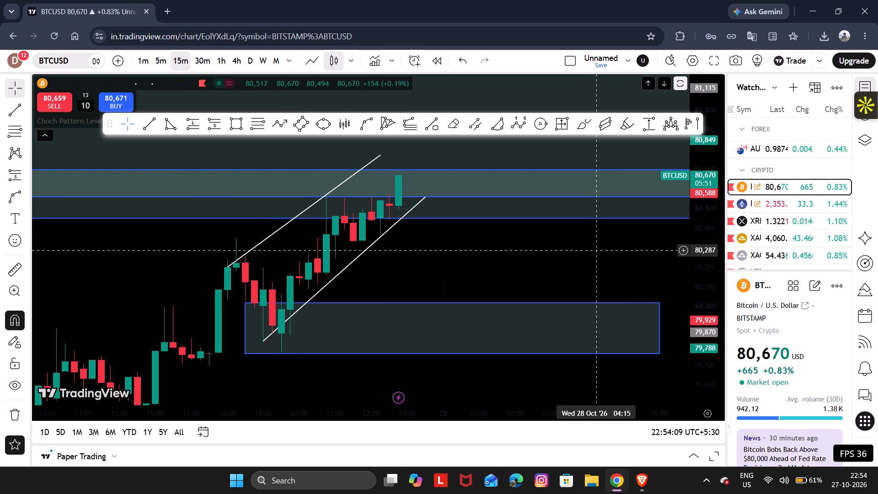